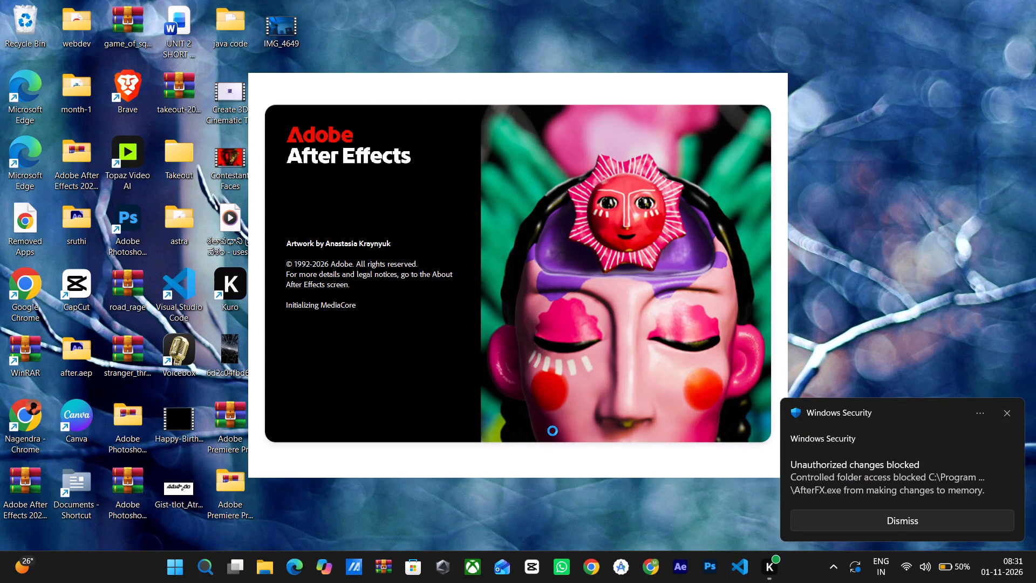
Dismiss the Windows Security notification about unauthorized changes blocked.
click(1008, 411)
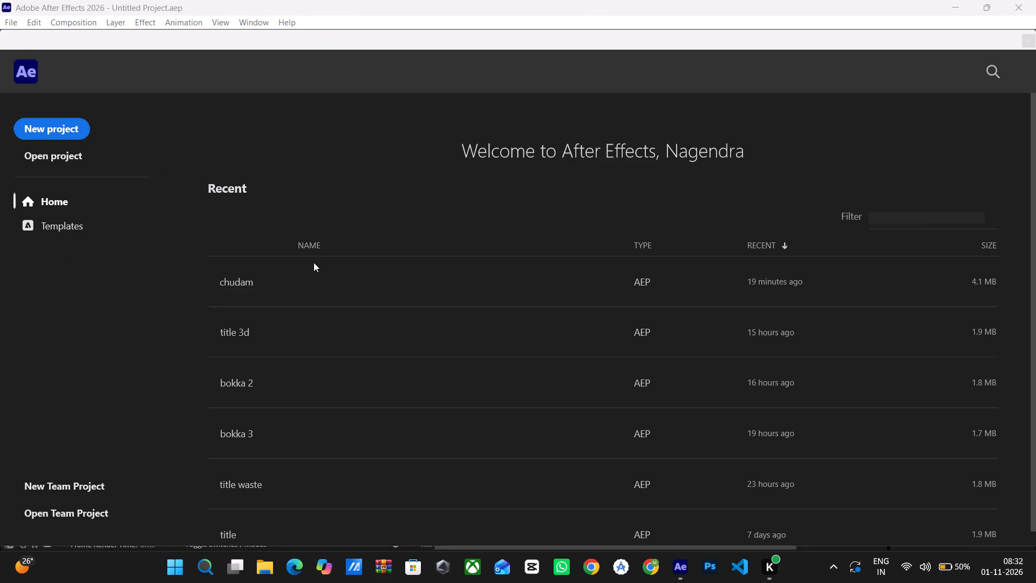
Open the recent After Effects project chudam.
click(313, 262)
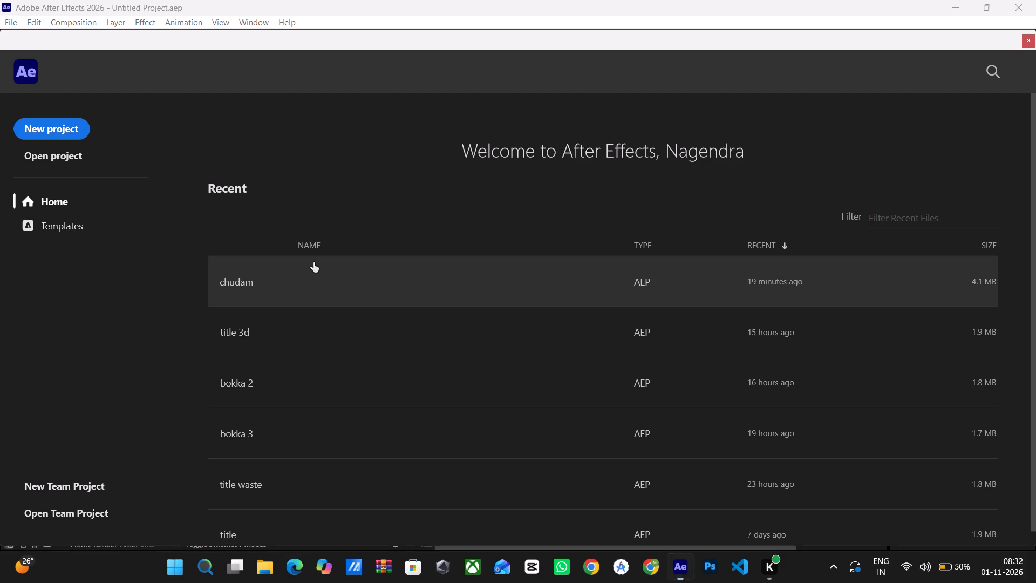
click(270, 293)
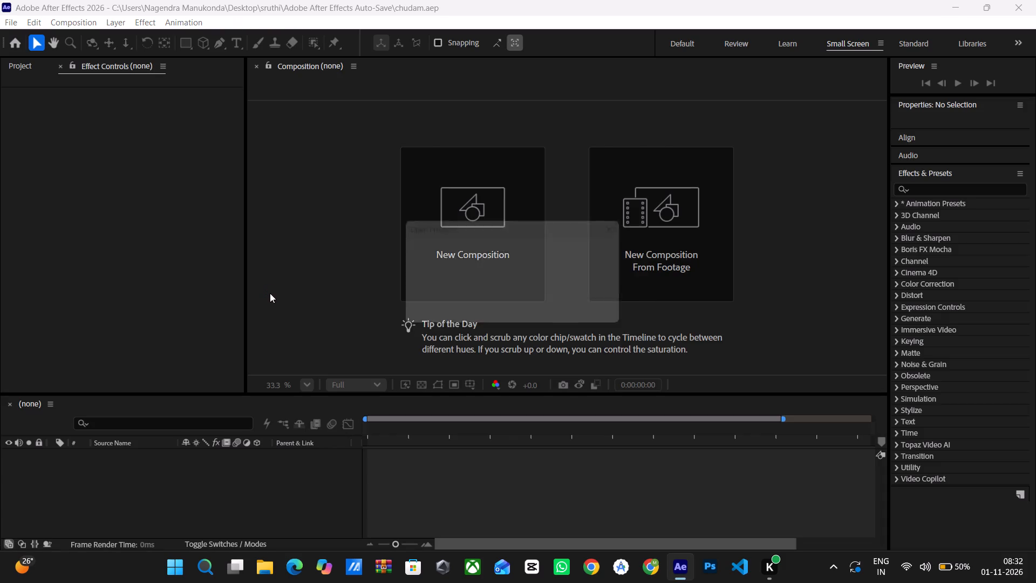
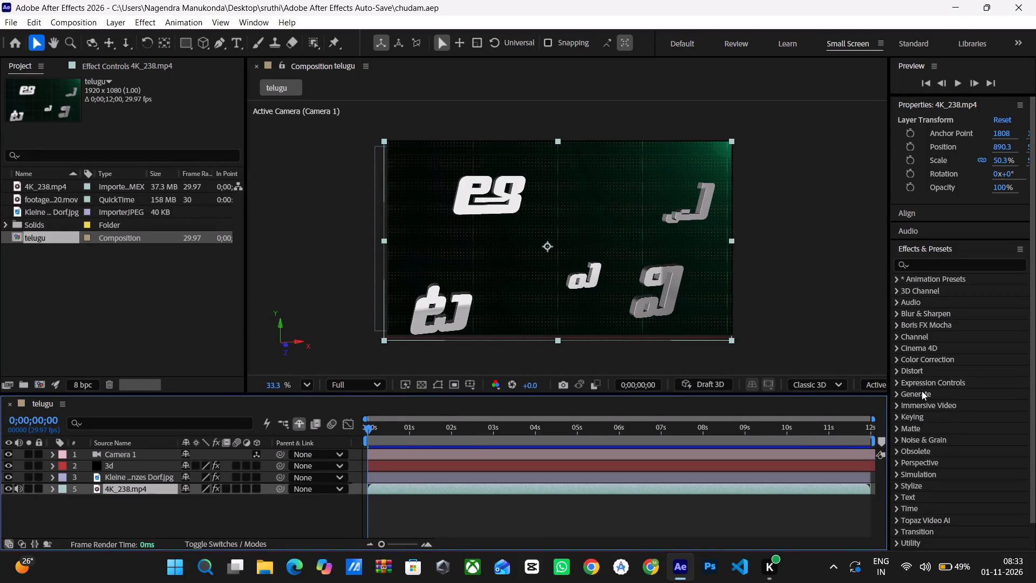
Browse the effect categories, examining the effects available under Matte and Generate.
click(919, 428)
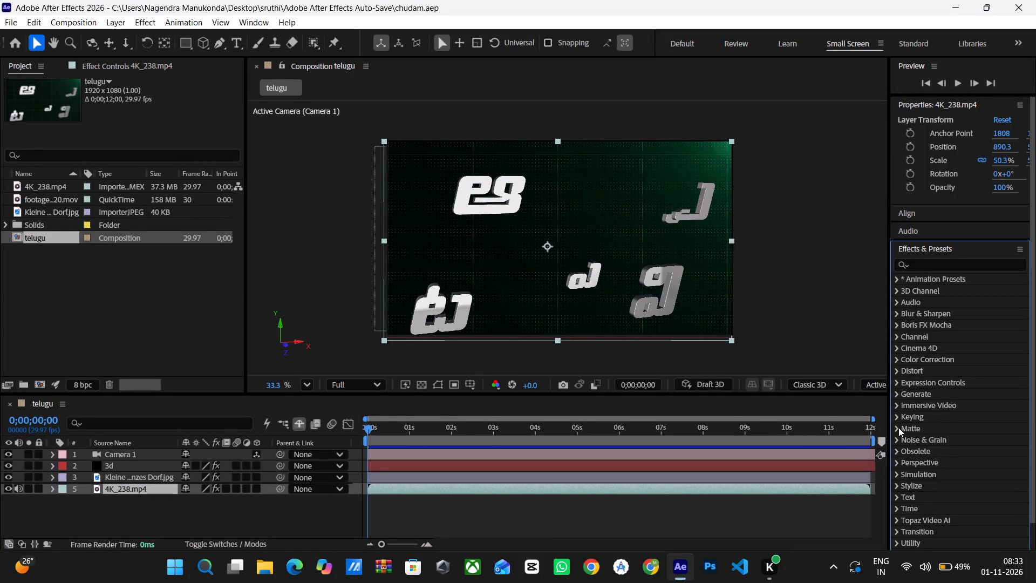
click(898, 428)
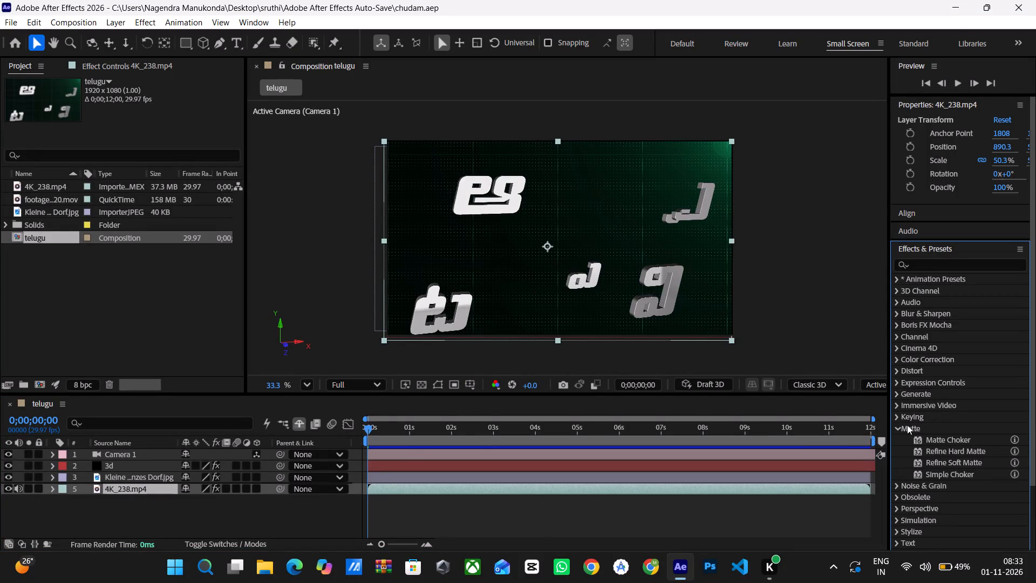
click(905, 423)
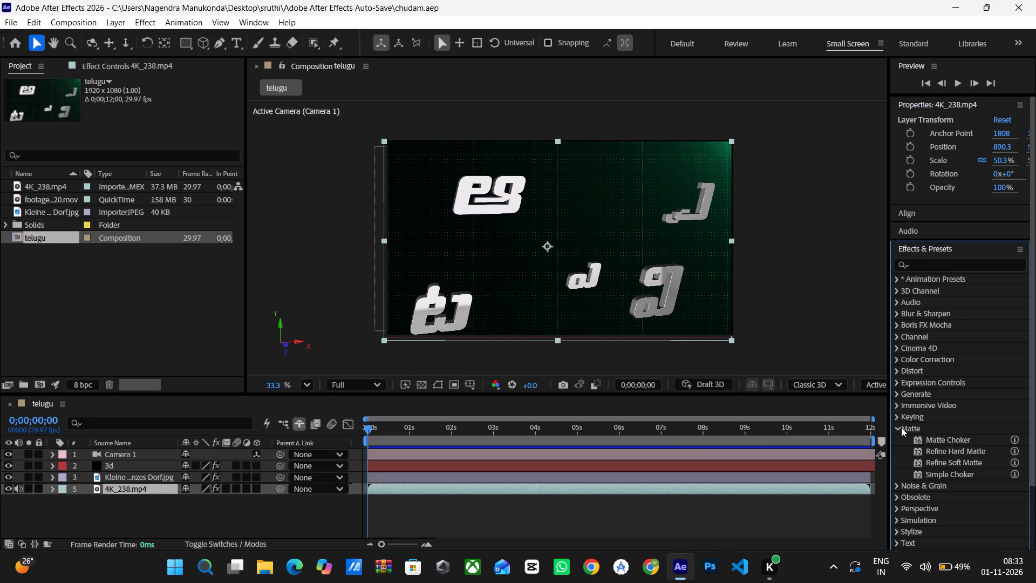
click(901, 428)
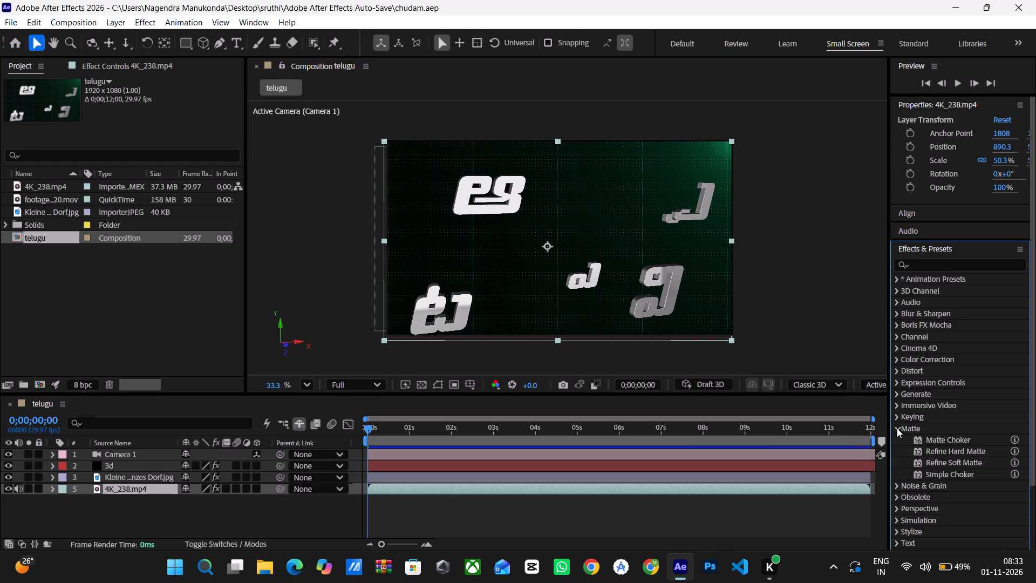
click(897, 428)
scroll(931, 446, down, 1)
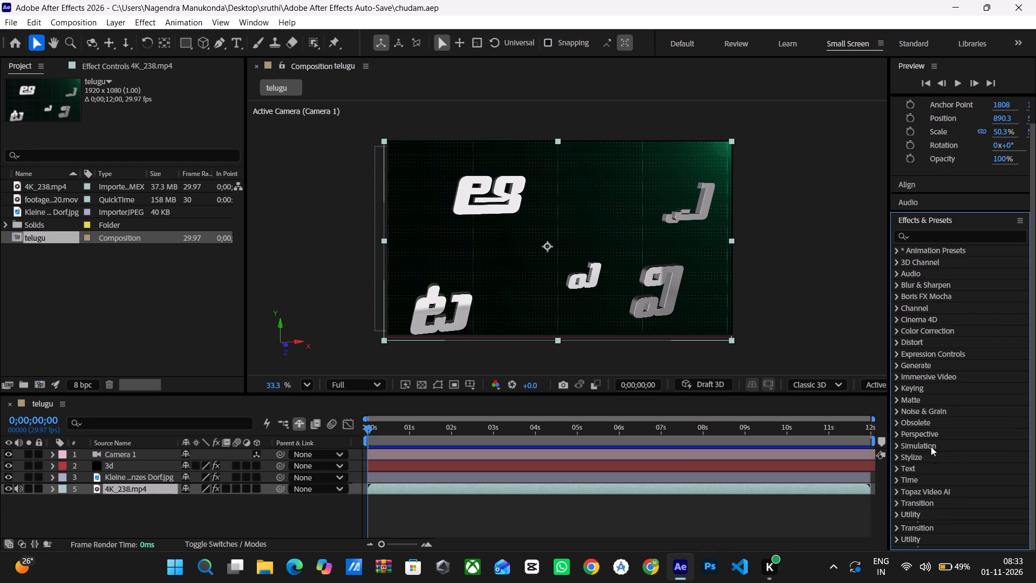
scroll(931, 446, down, 1)
scroll(931, 446, up, 1)
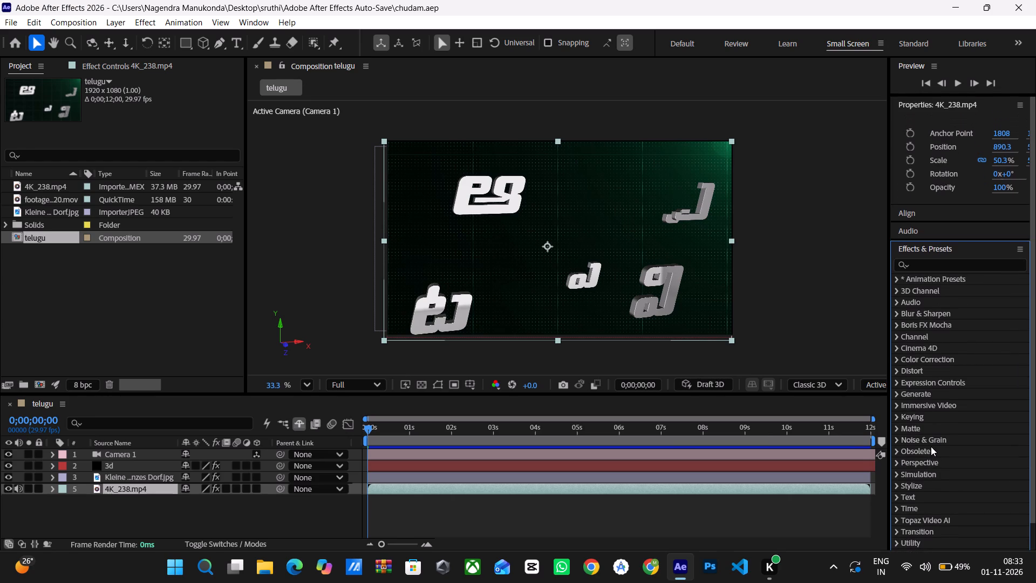
scroll(931, 446, down, 2)
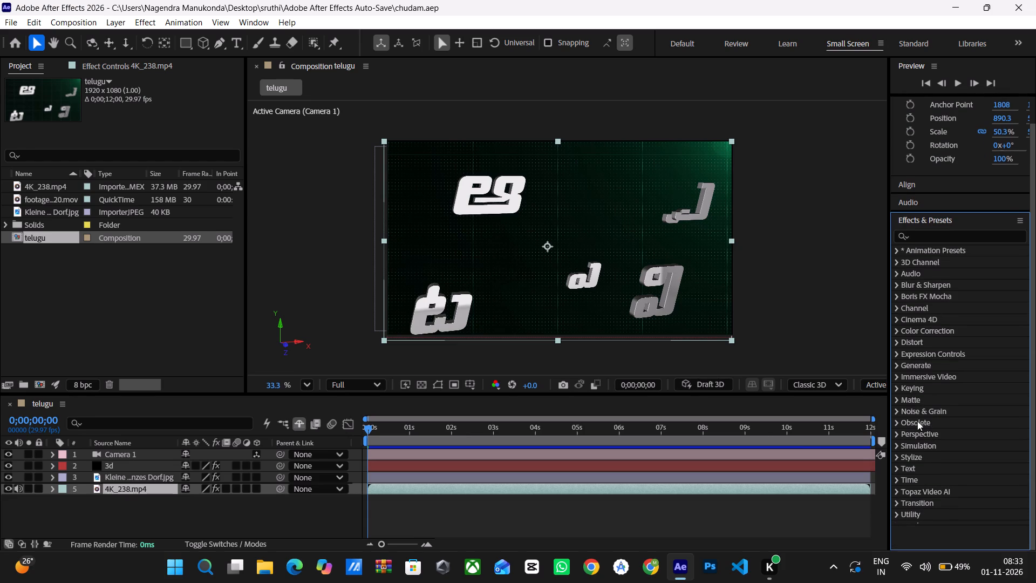
click(899, 367)
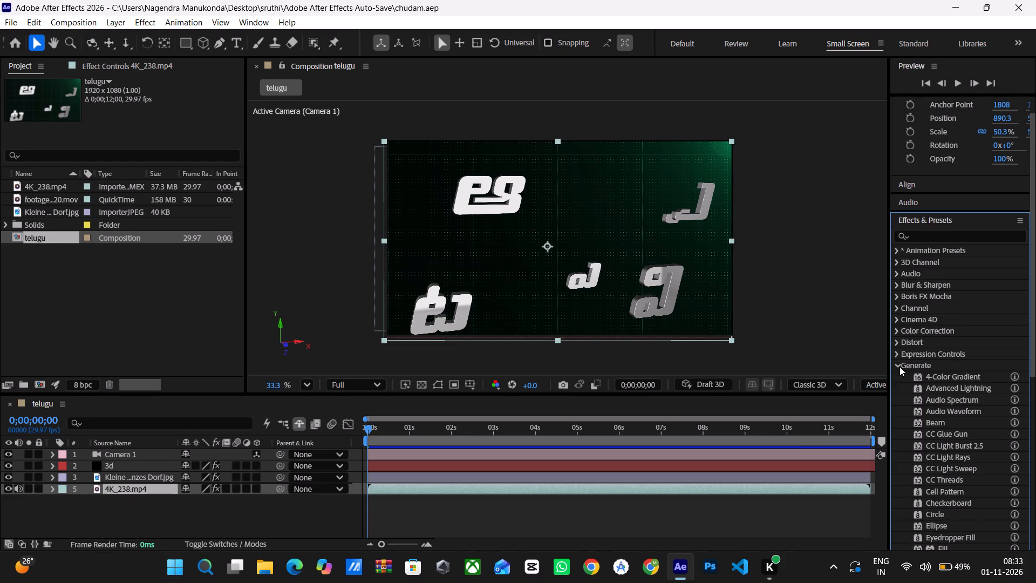
scroll(948, 464, down, 1)
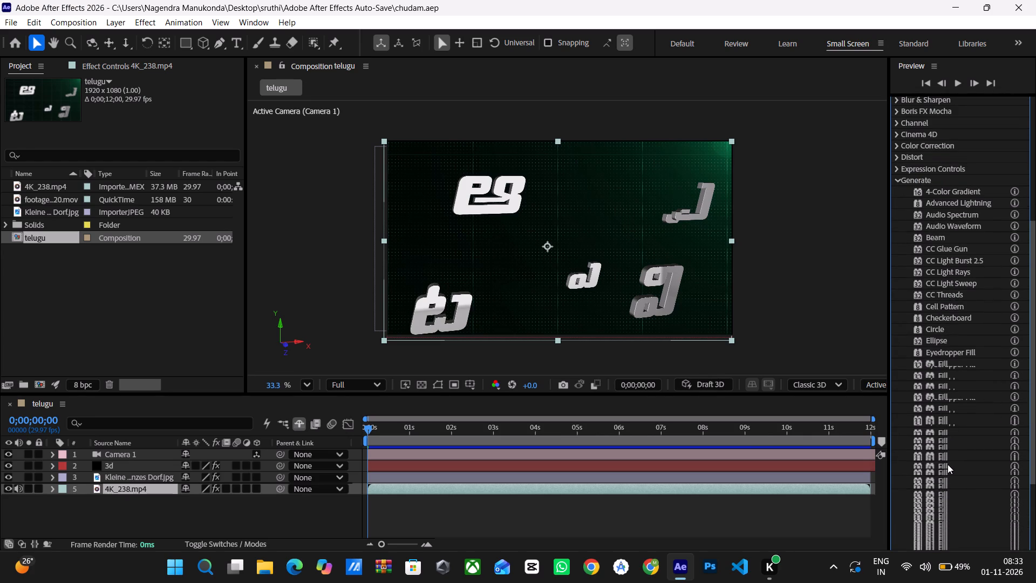
scroll(948, 464, down, 1)
scroll(948, 464, up, 1)
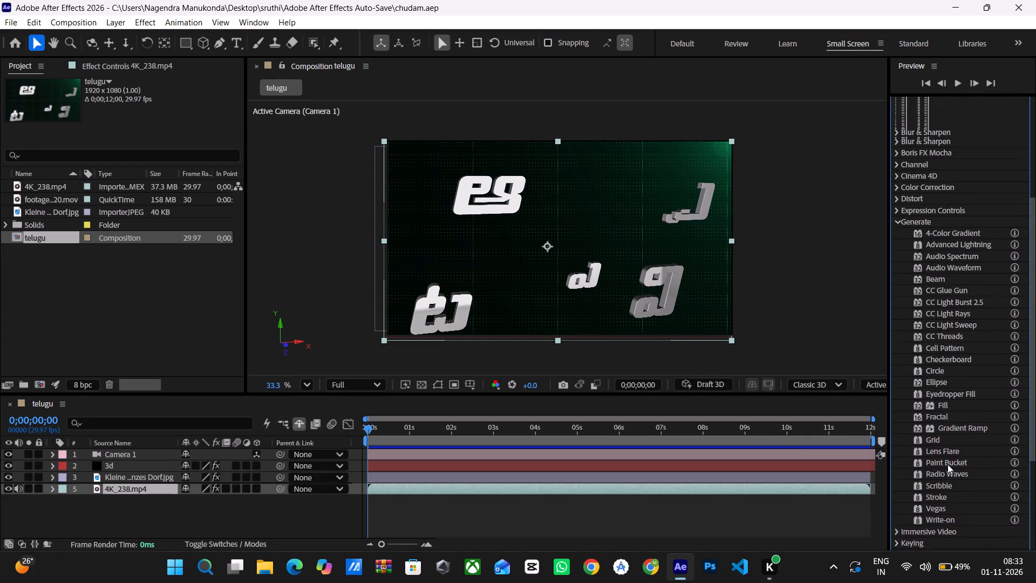
scroll(948, 464, up, 2)
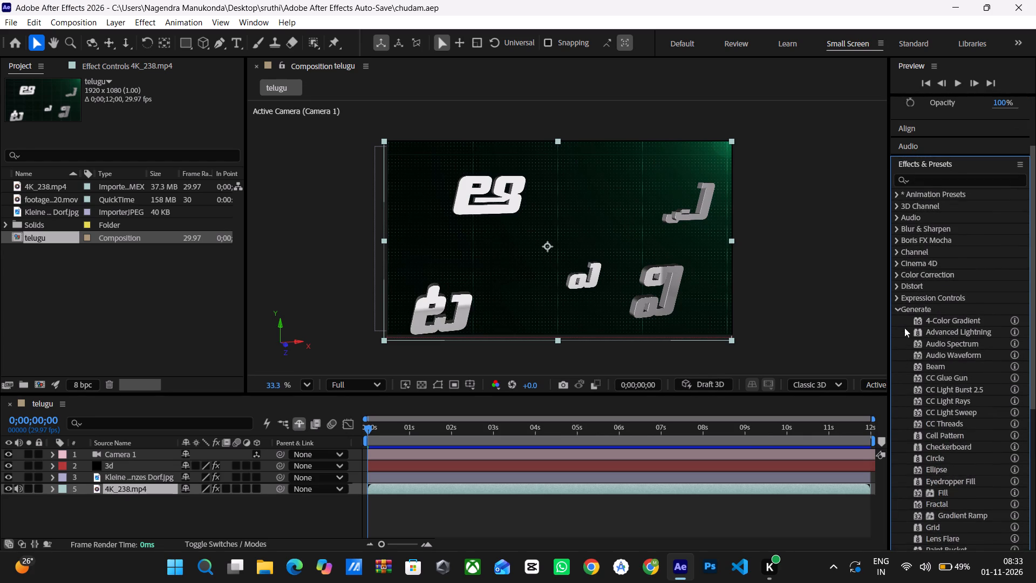
click(899, 306)
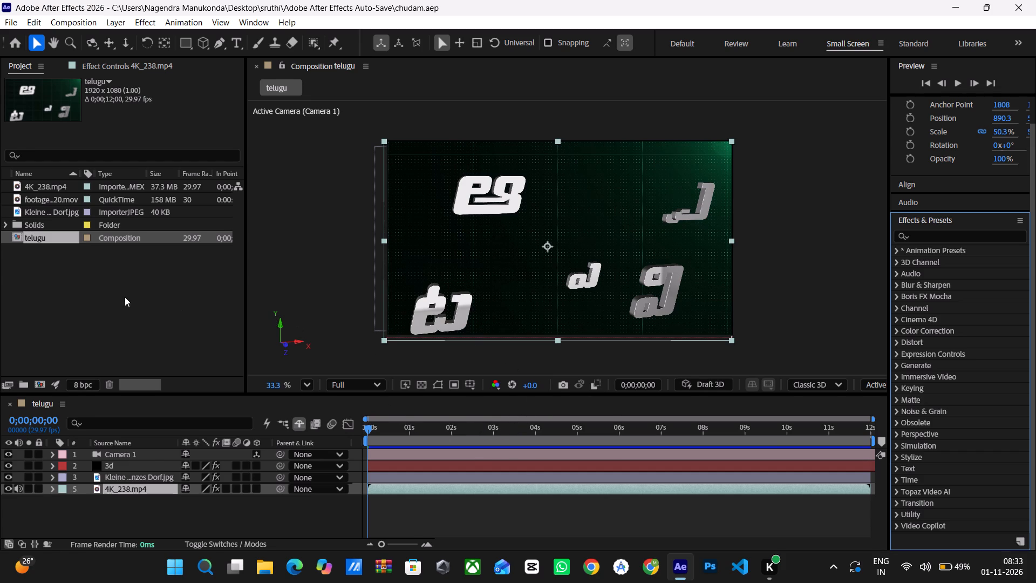
scroll(132, 283, down, 1)
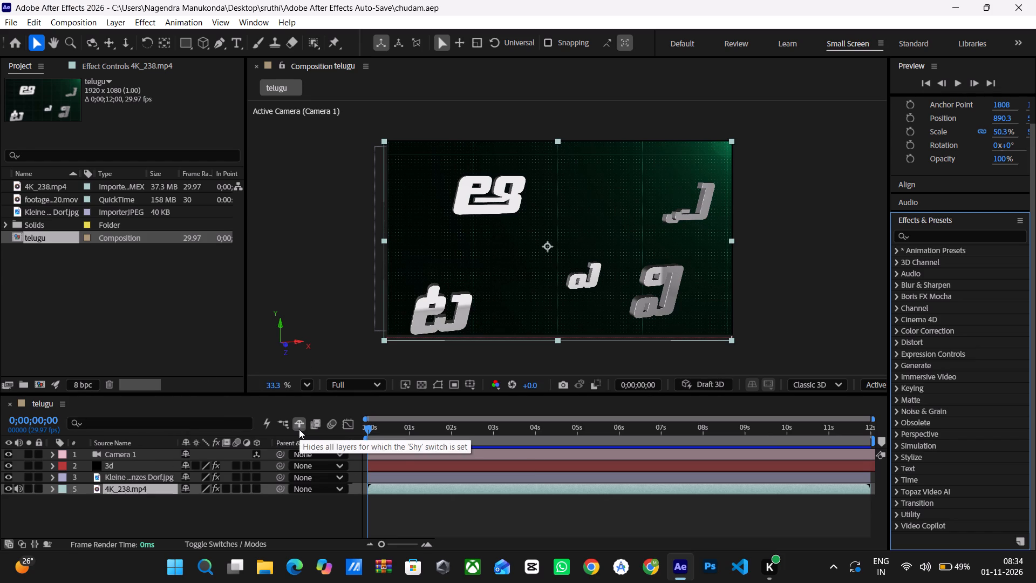
Play the telugu composition preview from the start and watch the title animation, stopping partway through.
key(space)
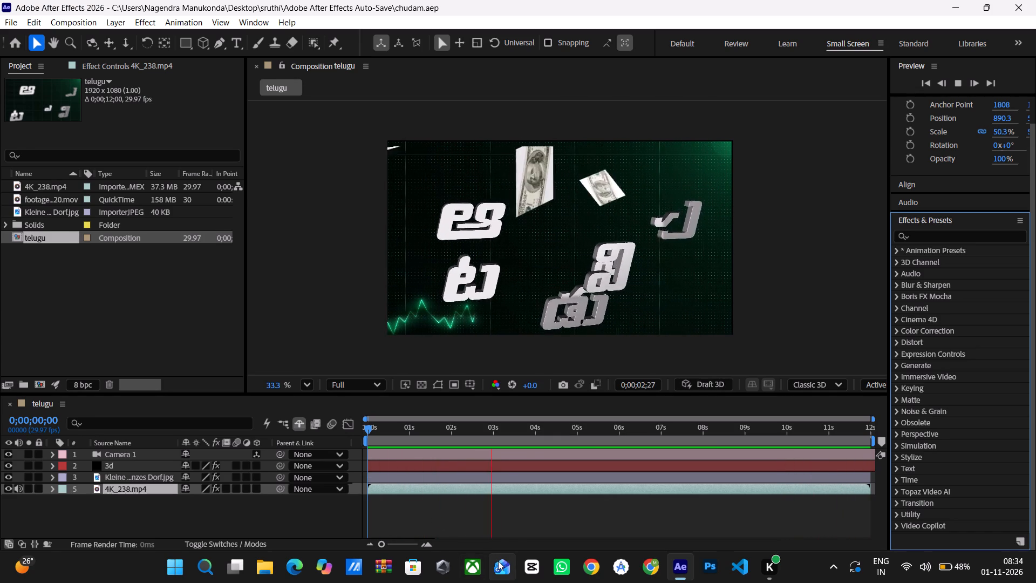
click(367, 429)
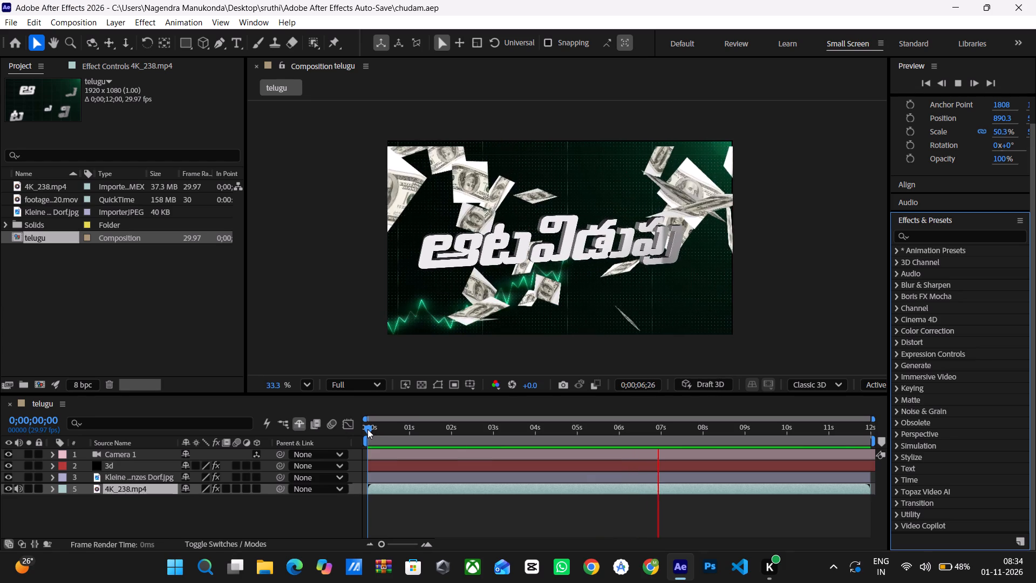
key(space)
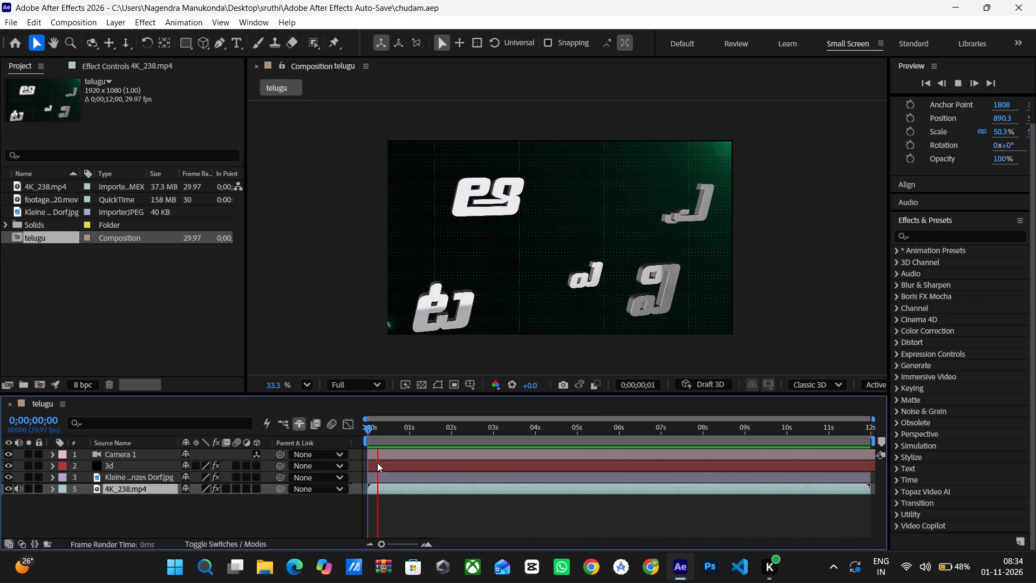
click(367, 447)
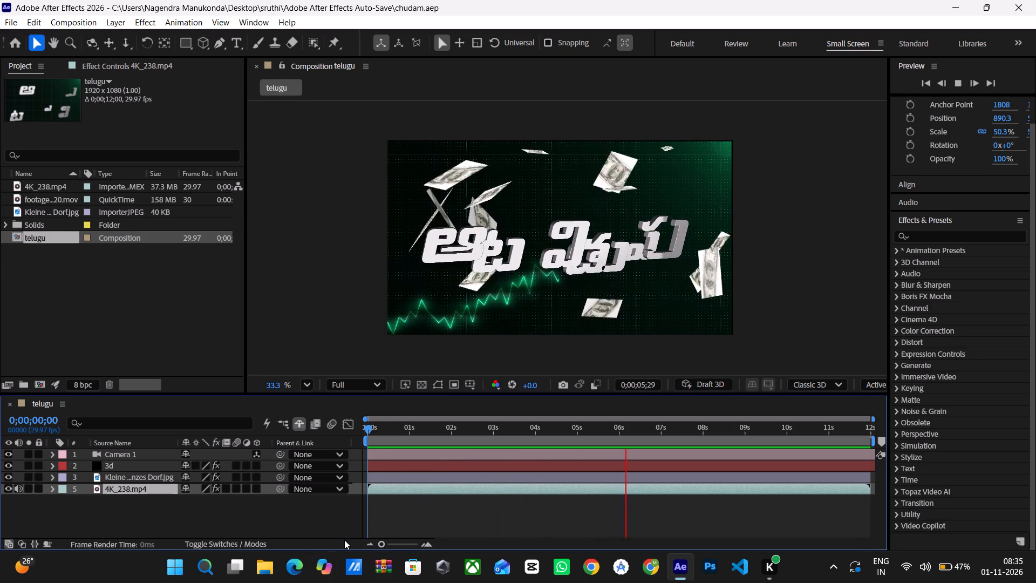
key(space)
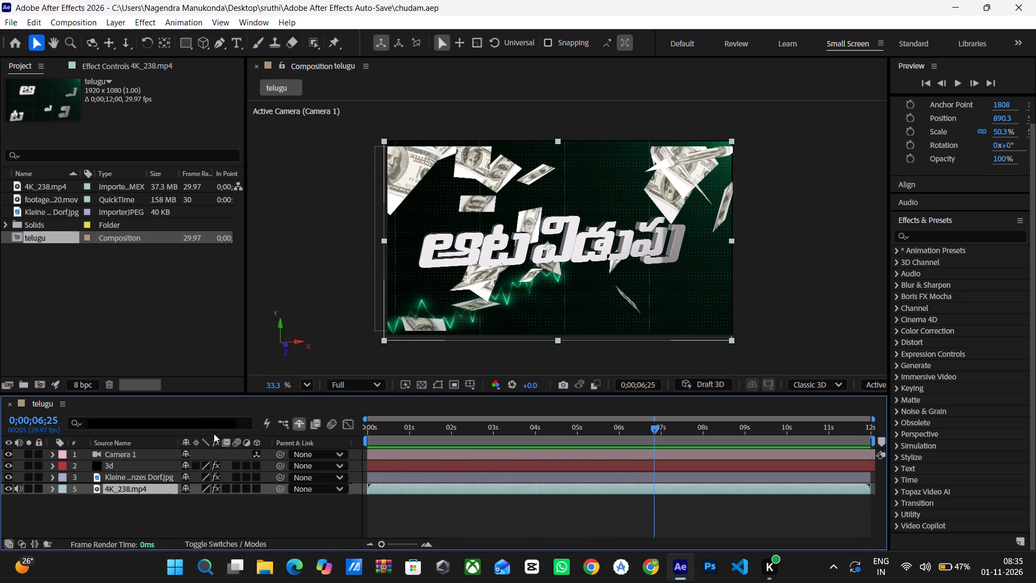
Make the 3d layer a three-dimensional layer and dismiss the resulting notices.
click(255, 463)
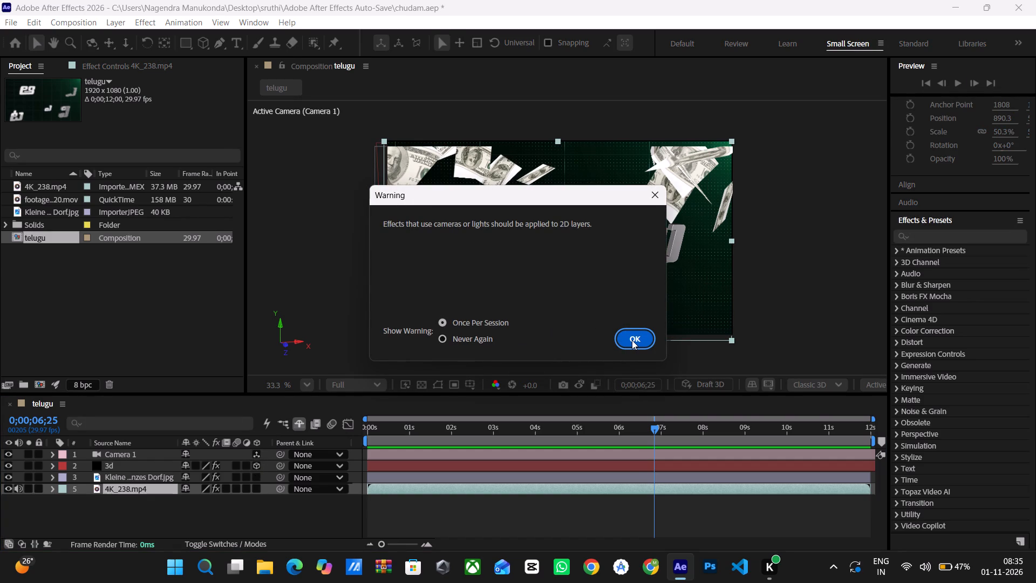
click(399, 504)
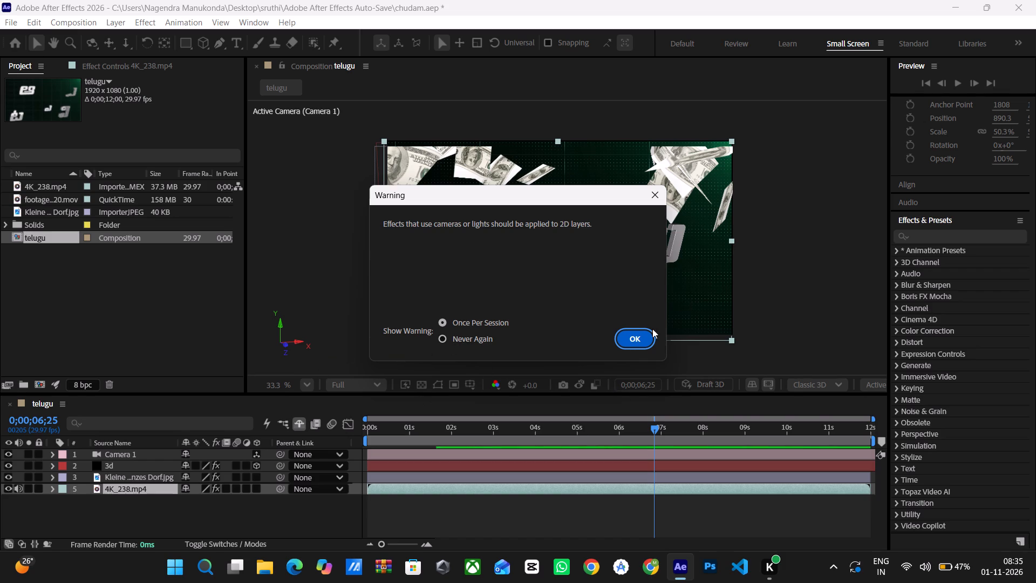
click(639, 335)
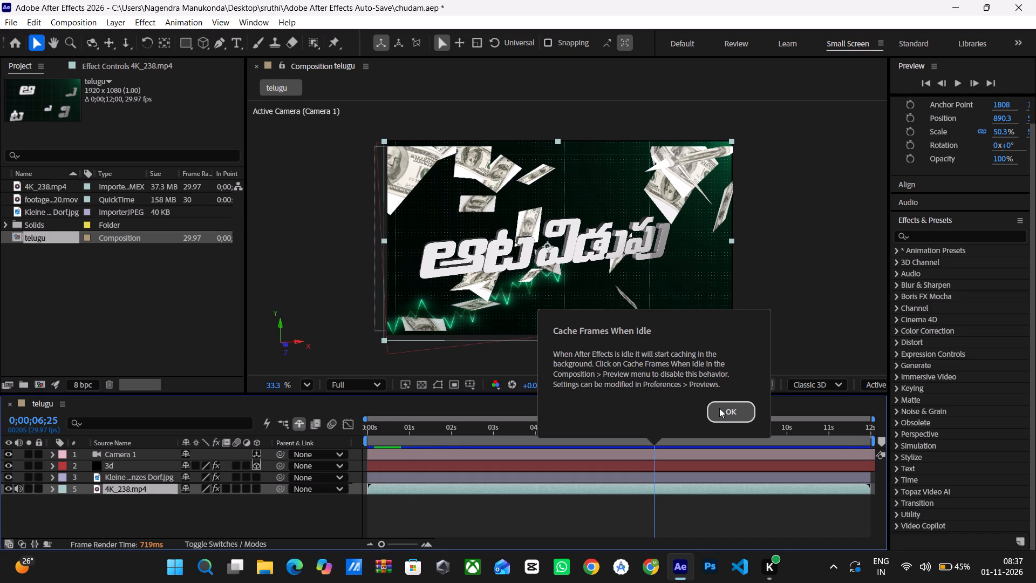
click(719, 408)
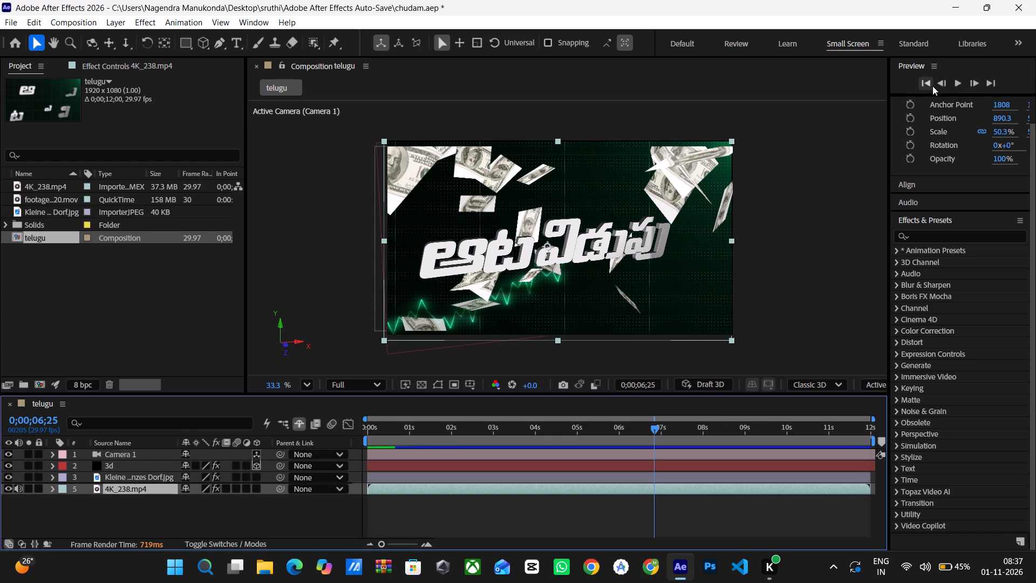
Turn off the Previews Favor Active Camera option for previews.
click(929, 66)
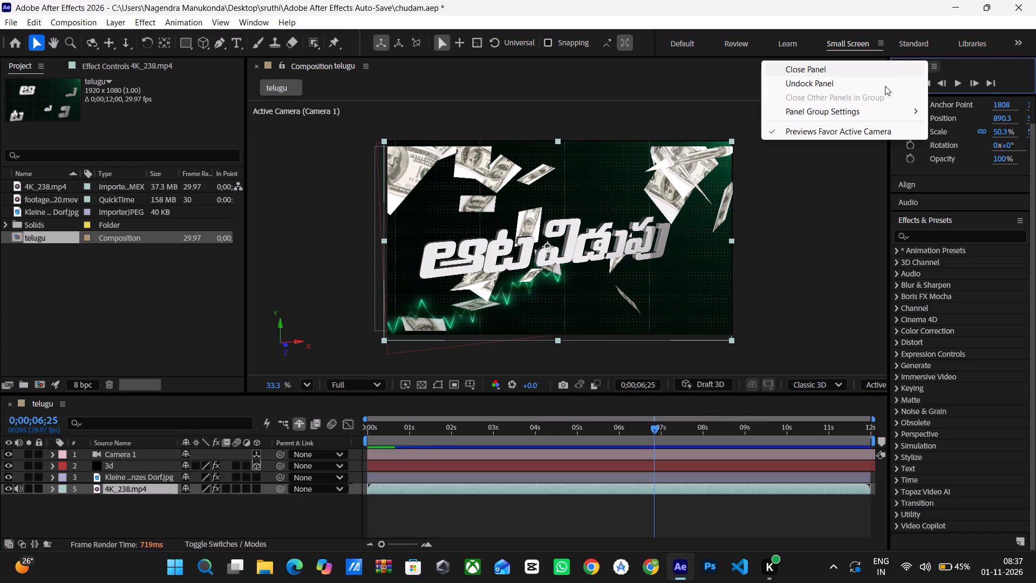
click(855, 129)
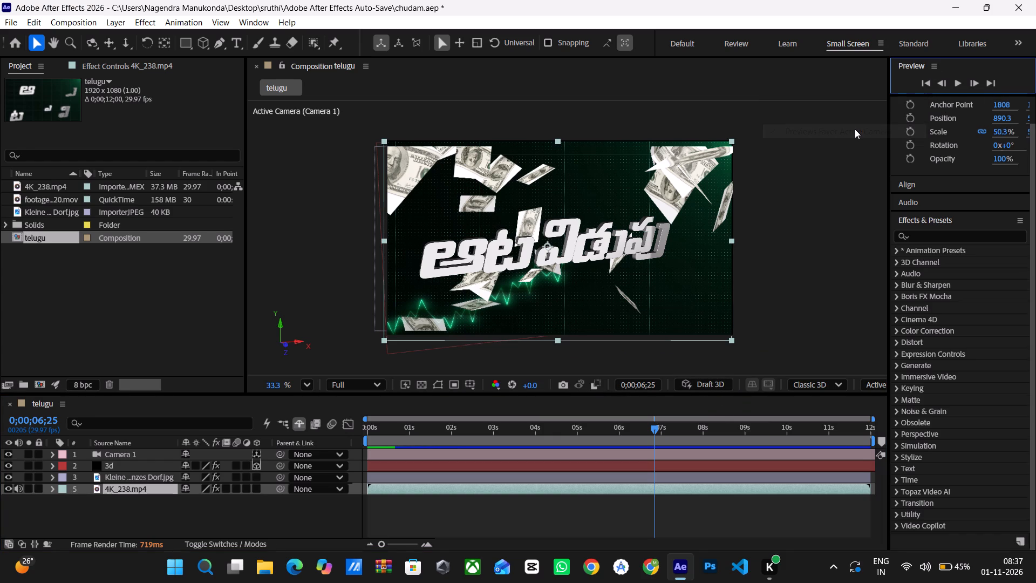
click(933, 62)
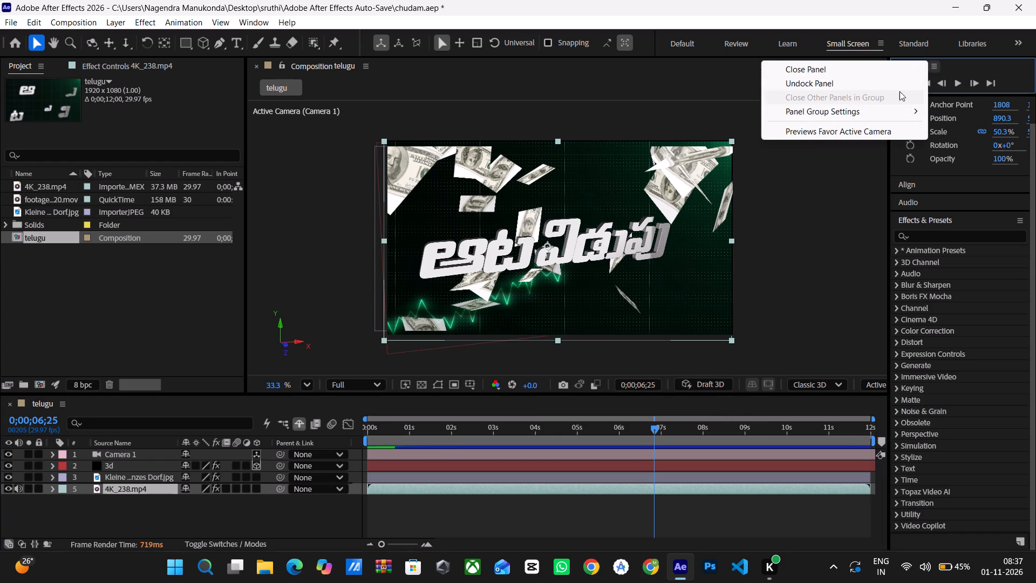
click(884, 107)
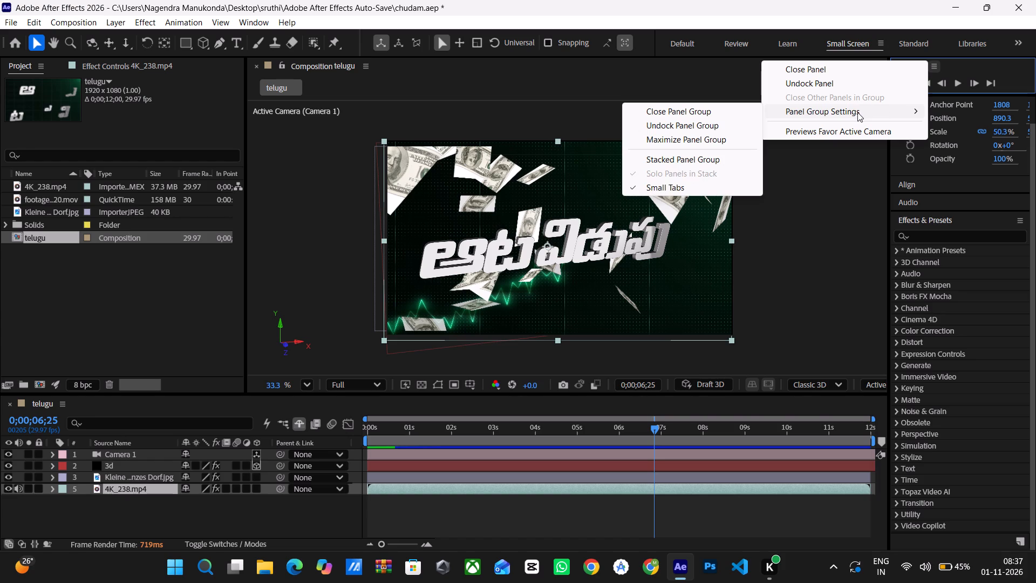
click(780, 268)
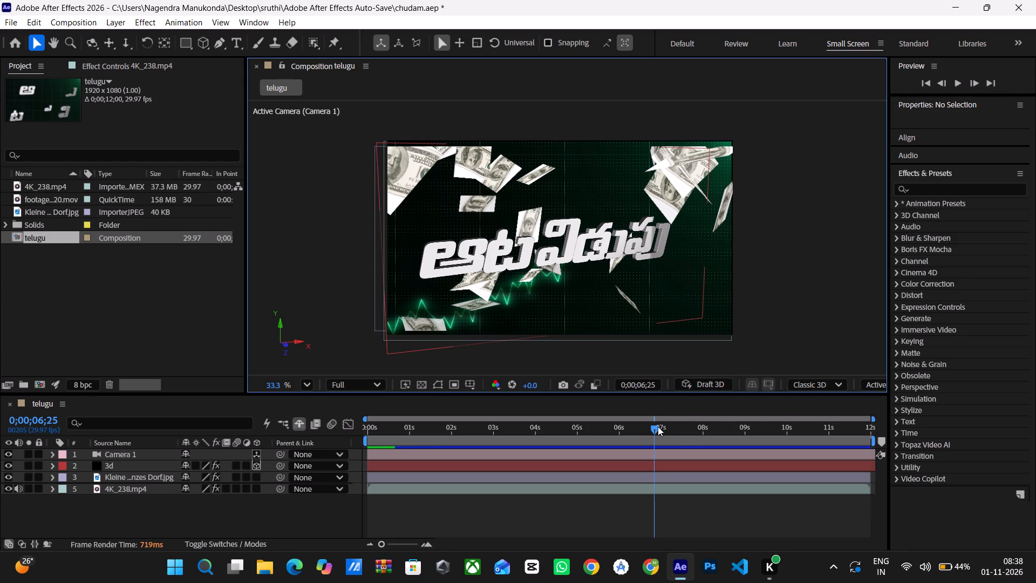
Return to the start of the telugu composition and play it with the 3d layer's 3D switch on.
drag(656, 427, 202, 550)
key(space)
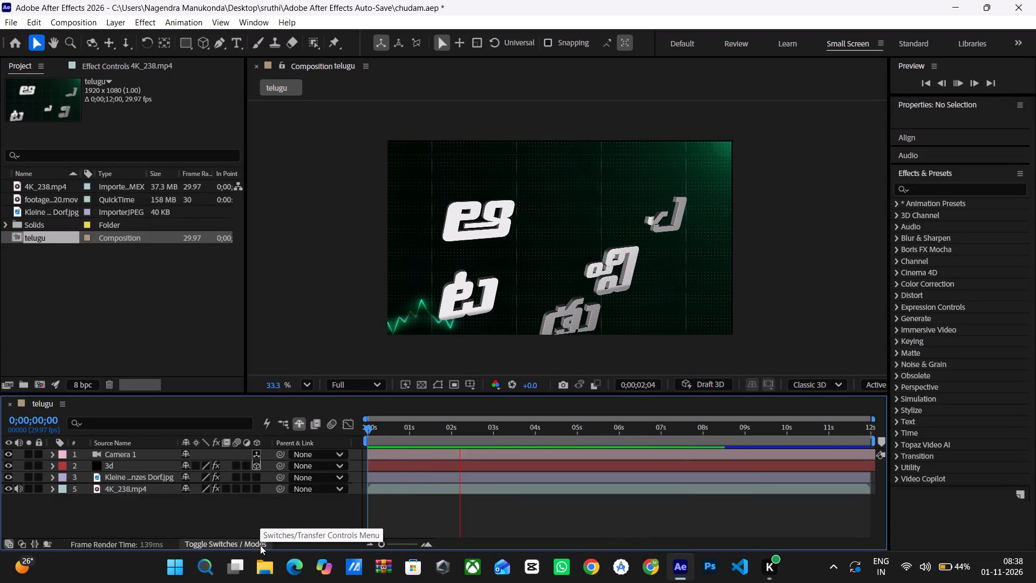
click(230, 513)
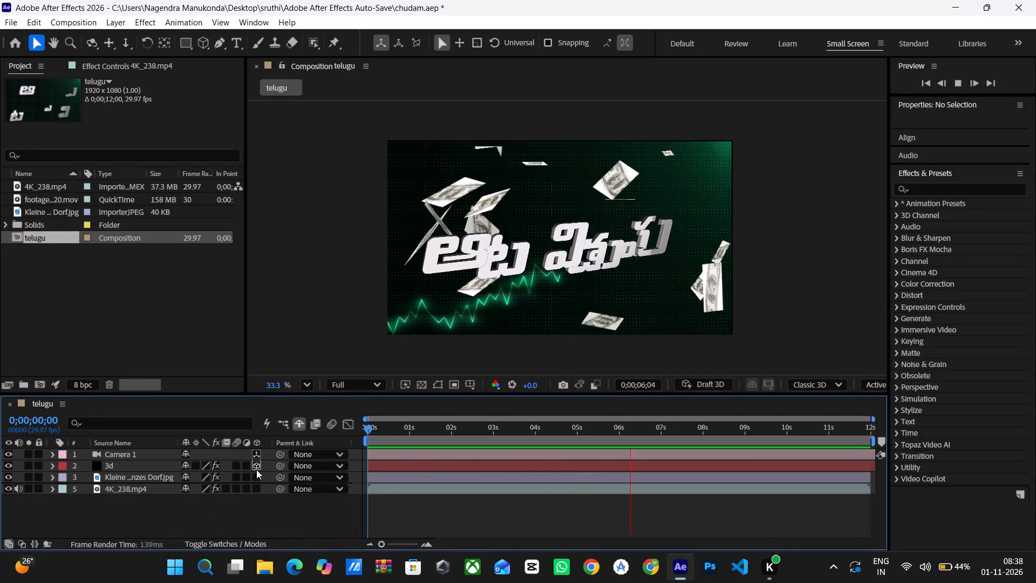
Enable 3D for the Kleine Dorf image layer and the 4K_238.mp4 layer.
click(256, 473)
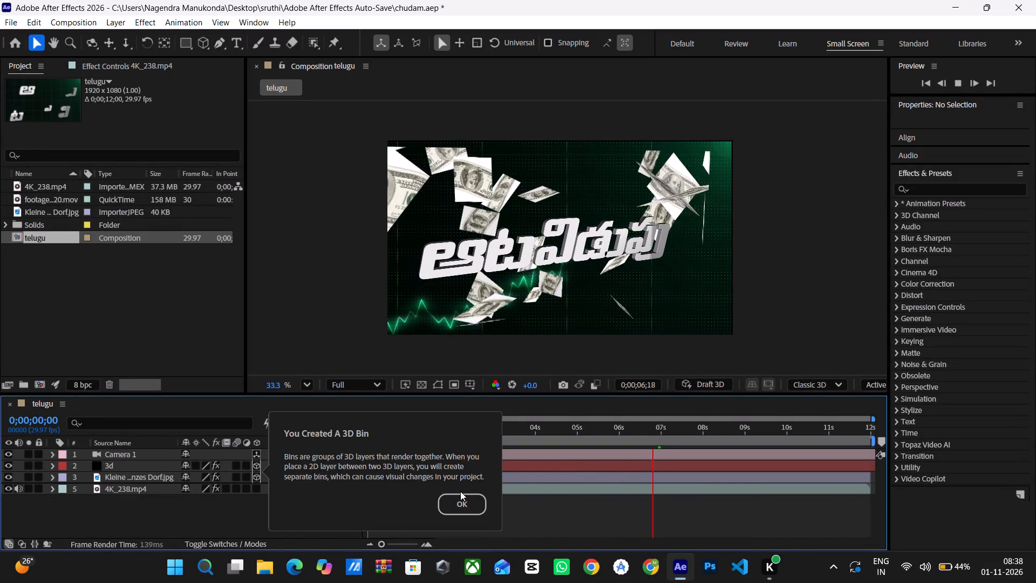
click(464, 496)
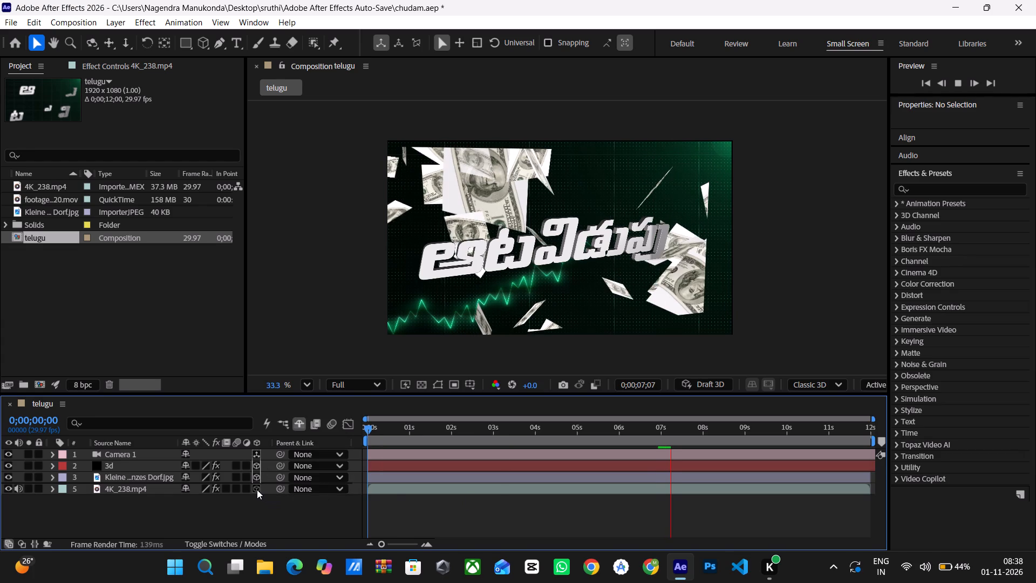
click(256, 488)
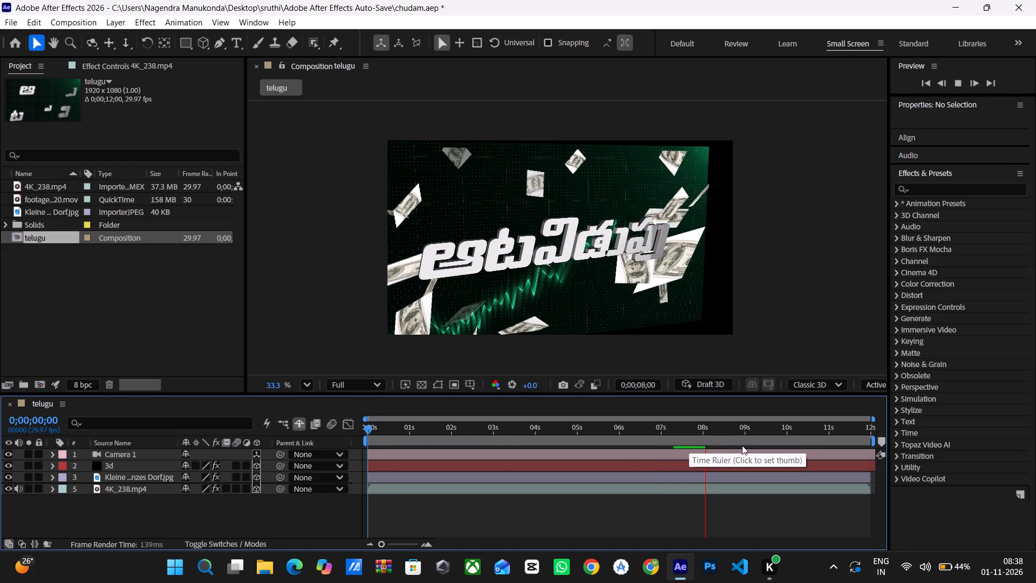
Play the telugu composition from the start to check how the 3D background layers look.
click(365, 432)
key(space)
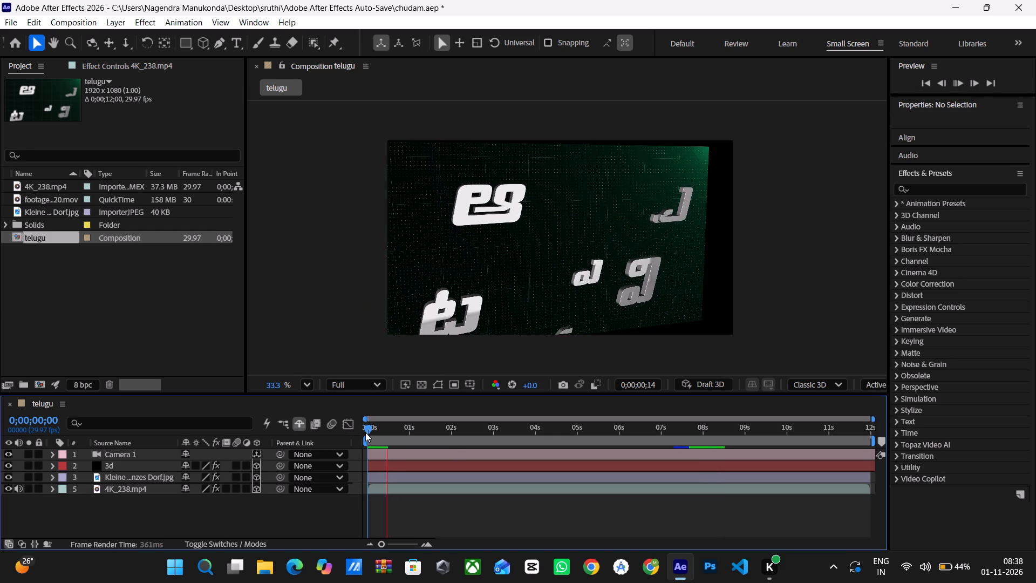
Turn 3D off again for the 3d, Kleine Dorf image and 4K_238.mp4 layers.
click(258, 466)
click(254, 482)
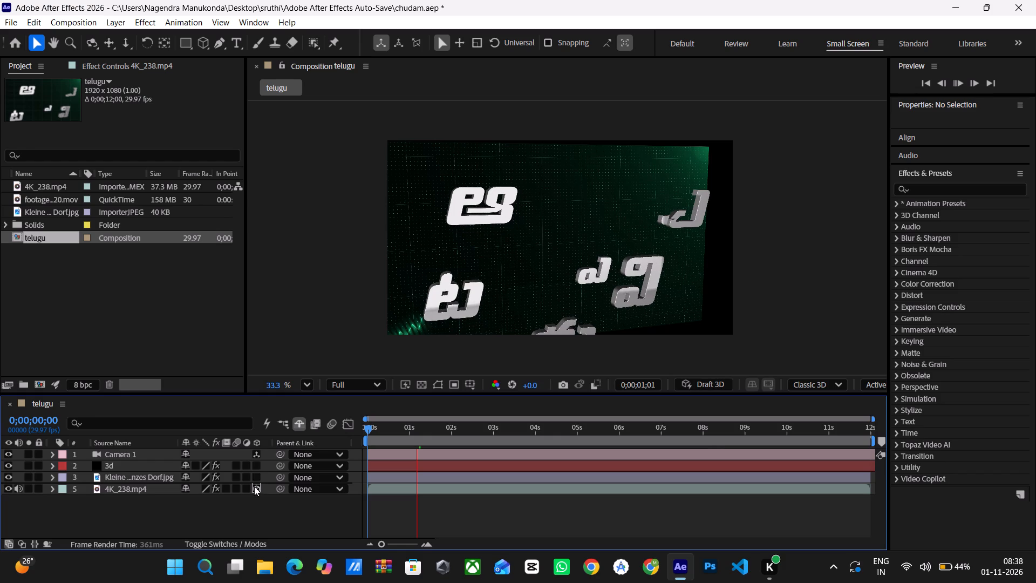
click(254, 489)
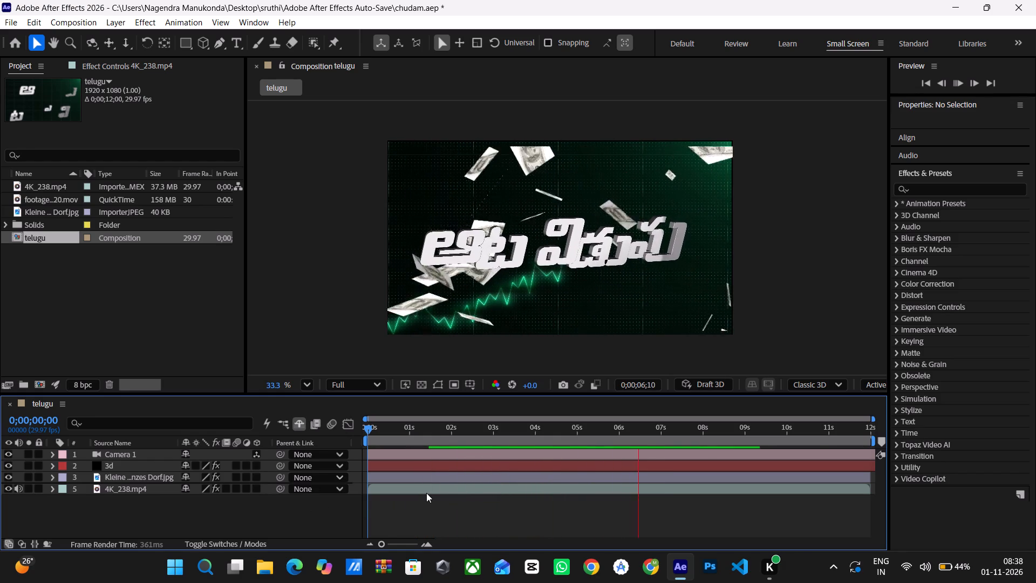
Close After Effects without saving the changes to chudam.aep.
click(1032, 4)
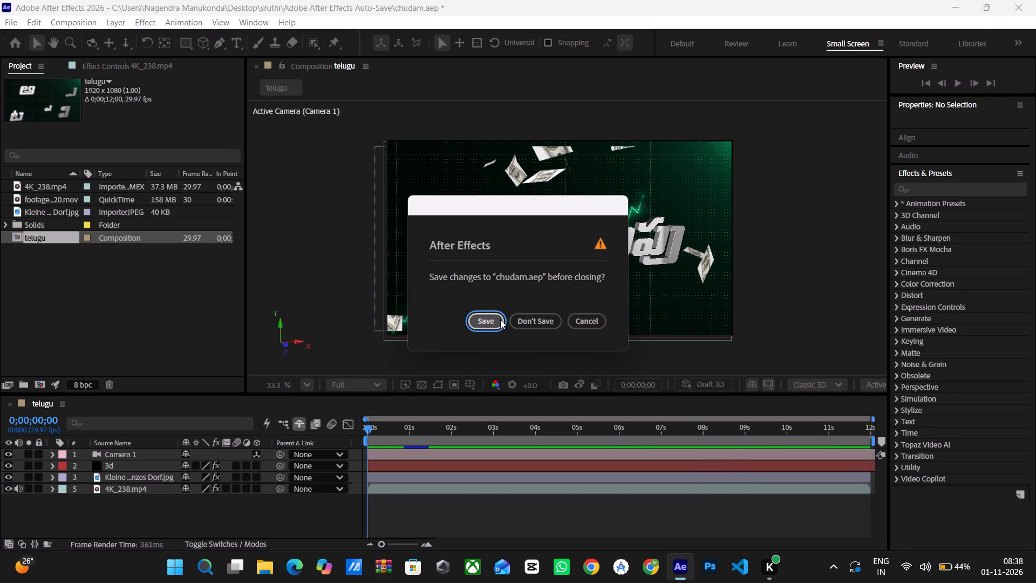
click(517, 324)
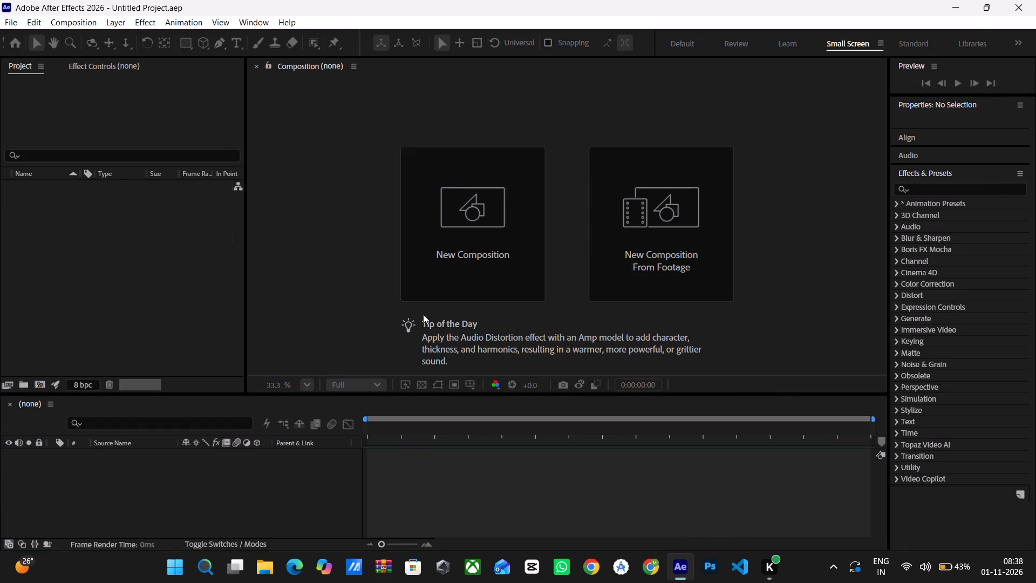
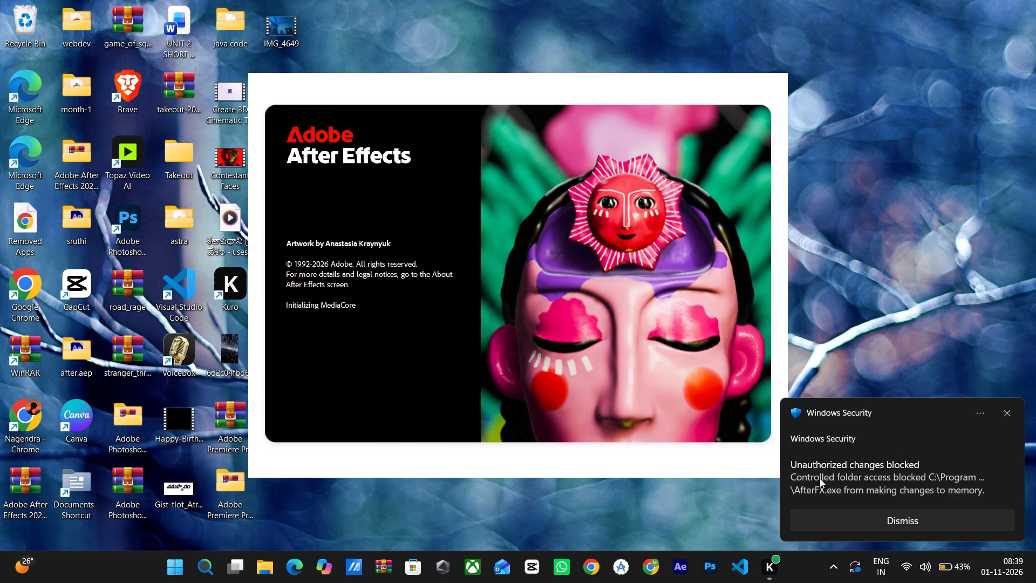
Dismiss the Windows Security notification and open the recent project chudam in After Effects.
click(1001, 416)
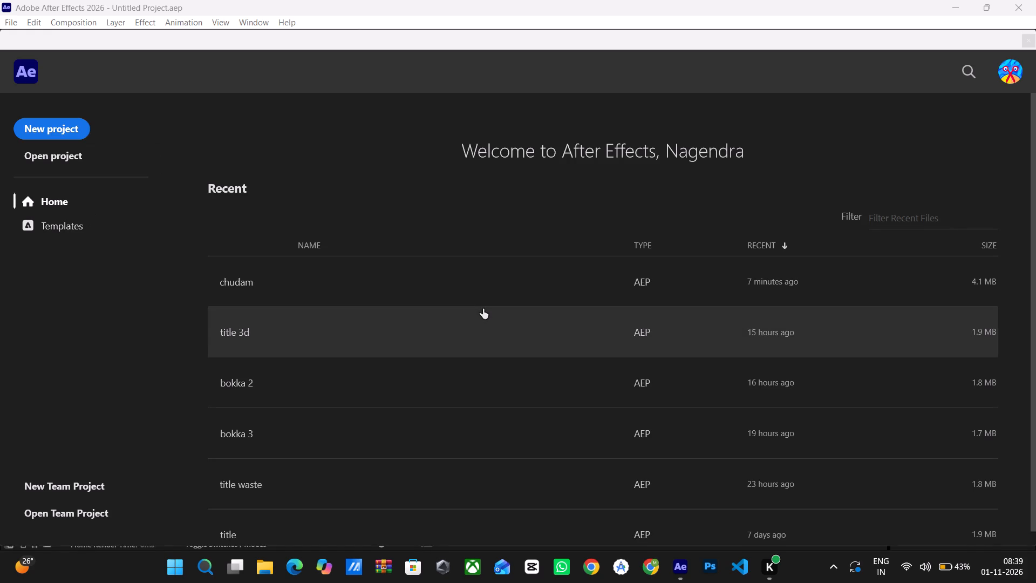
click(428, 299)
click(365, 301)
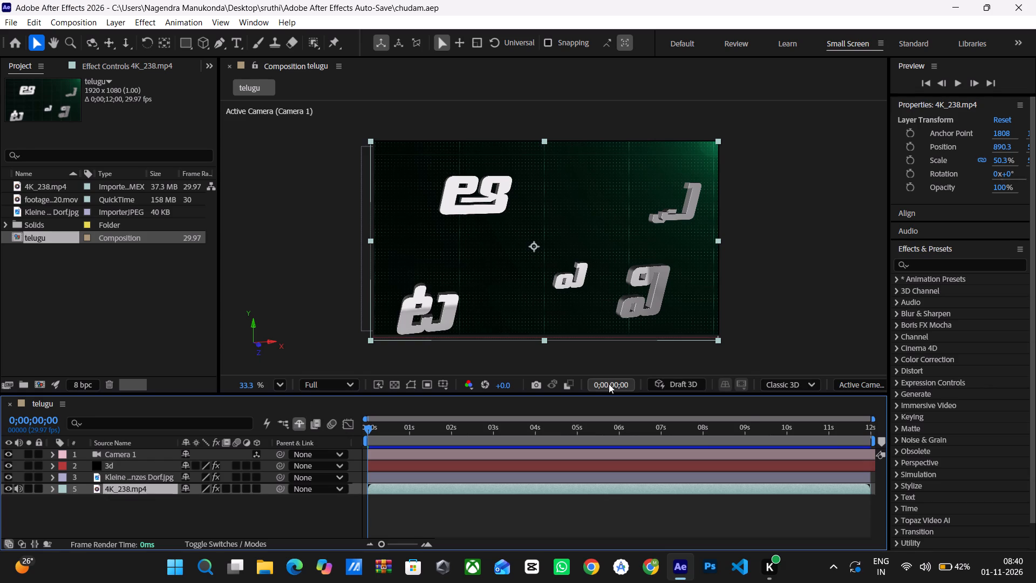
Turn on mask and shape path visibility for the telugu composition view.
click(410, 384)
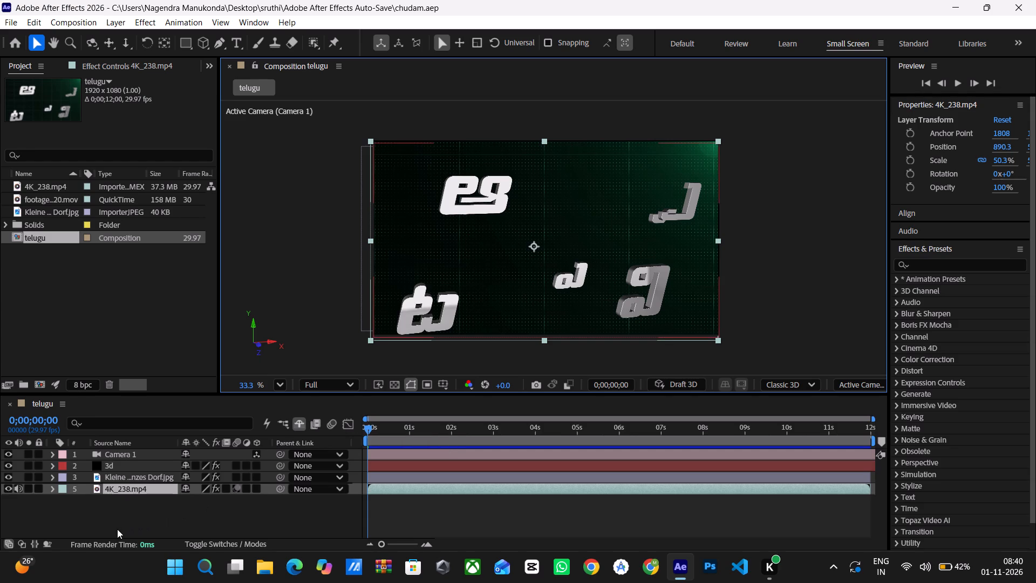
Select the Camera 1 layer in the telugu composition and expand all its Transform properties in the timeline.
click(132, 456)
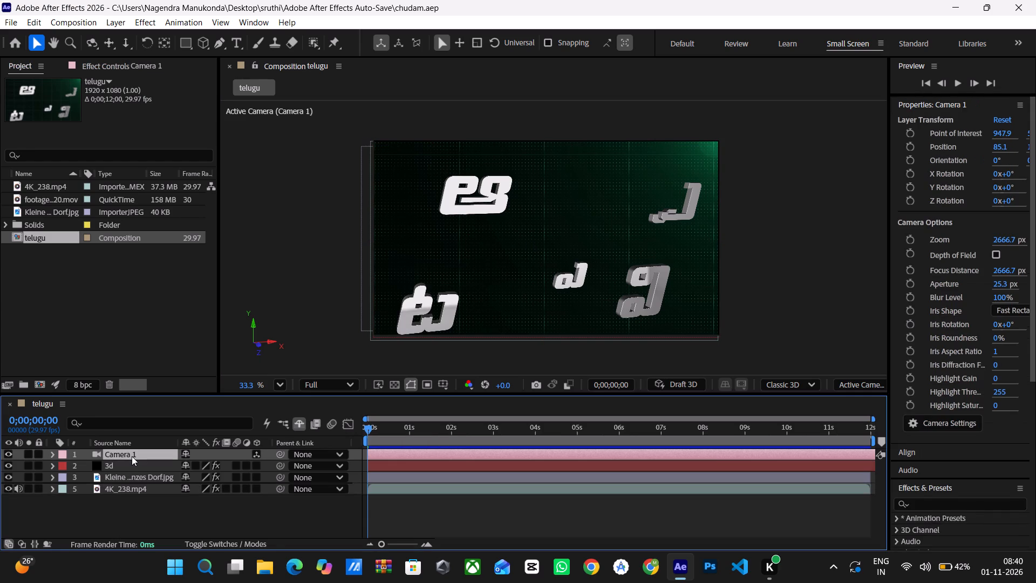
key(p)
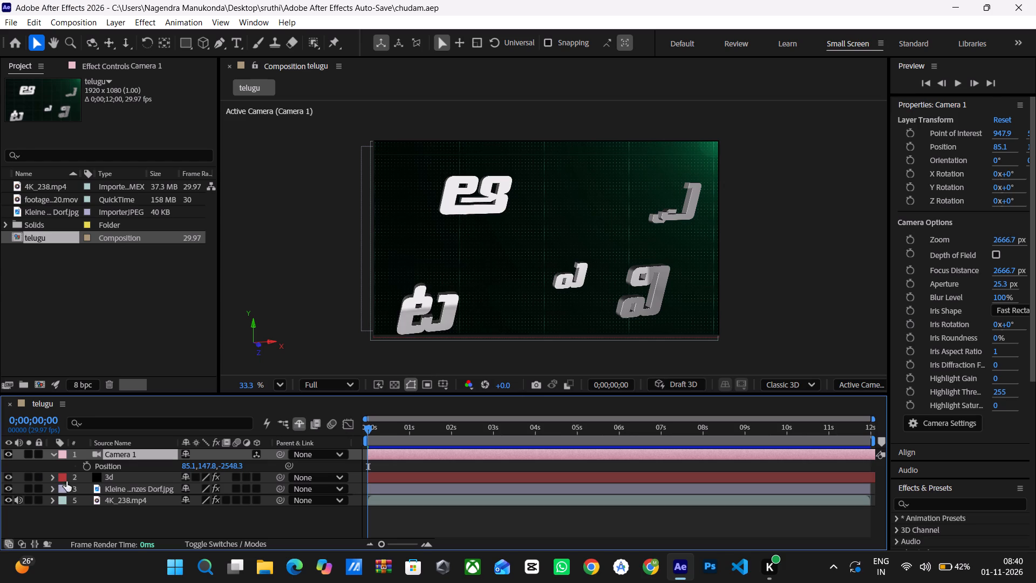
click(55, 454)
click(55, 454)
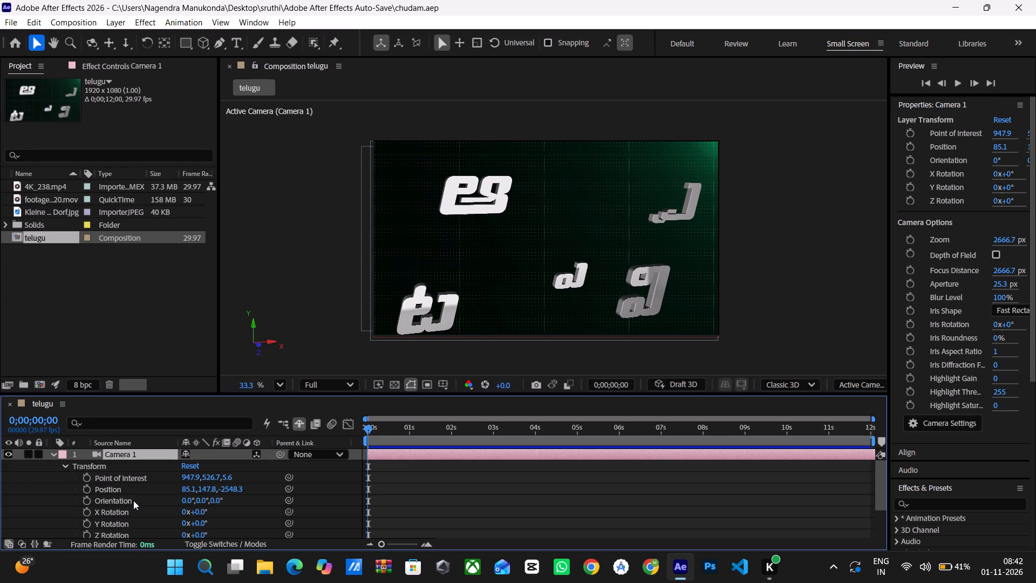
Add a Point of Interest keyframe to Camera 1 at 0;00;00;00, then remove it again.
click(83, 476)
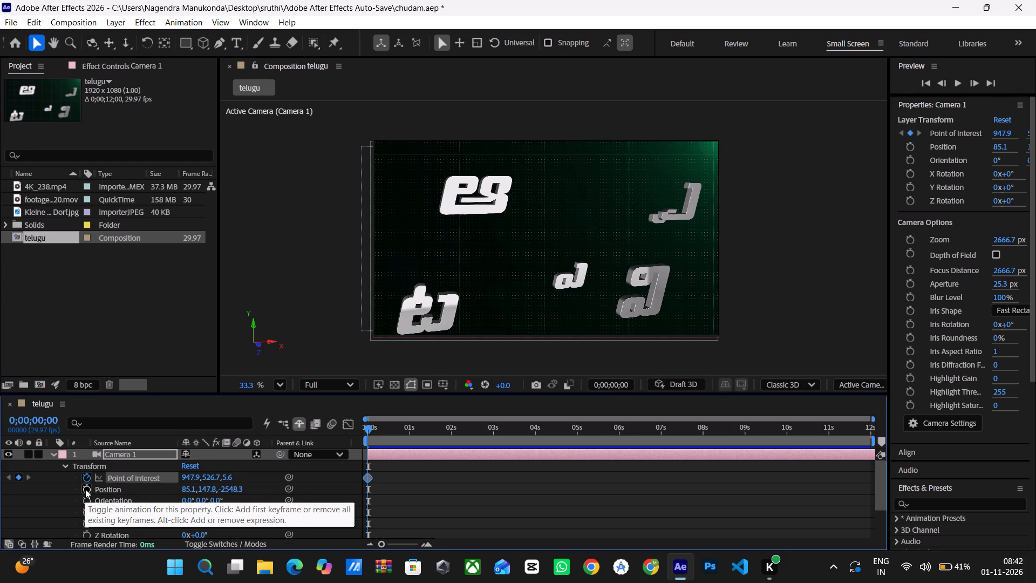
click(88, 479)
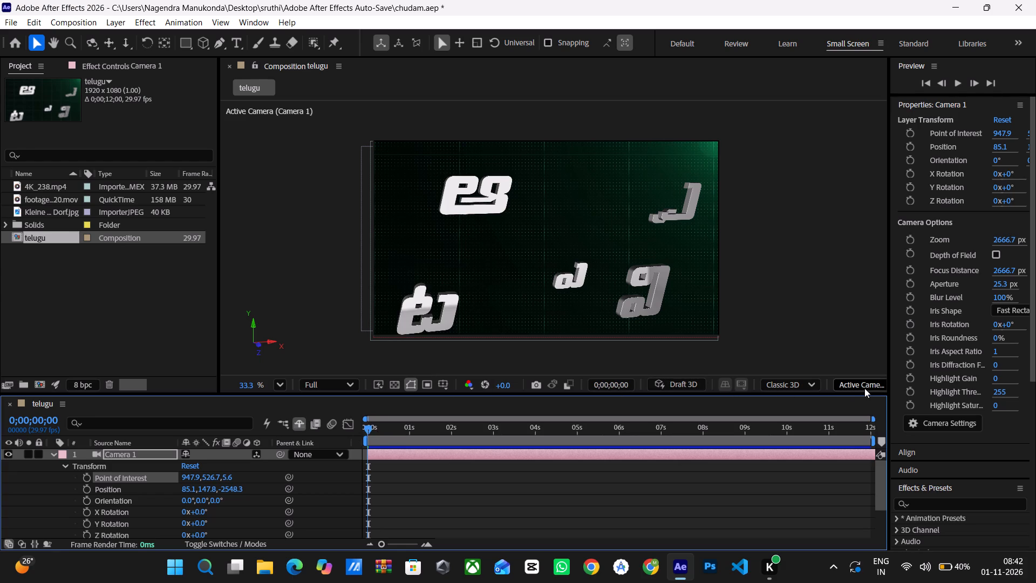
Widen the composition viewer and switch its layout to 2 Views, keeping the Front view active.
scroll(864, 388, left, 1)
drag(888, 361, 909, 362)
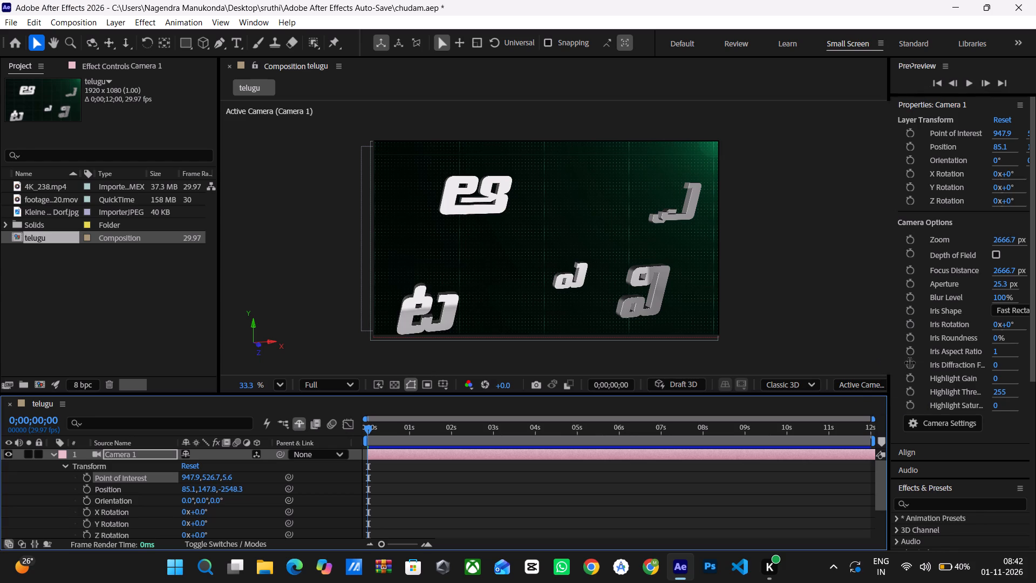
drag(909, 362, 954, 367)
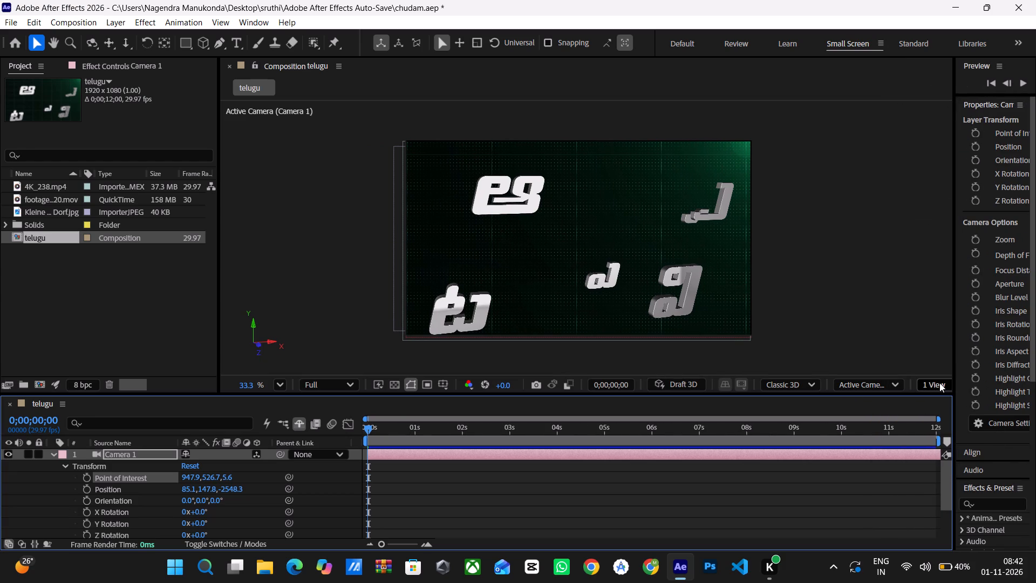
click(939, 383)
click(939, 420)
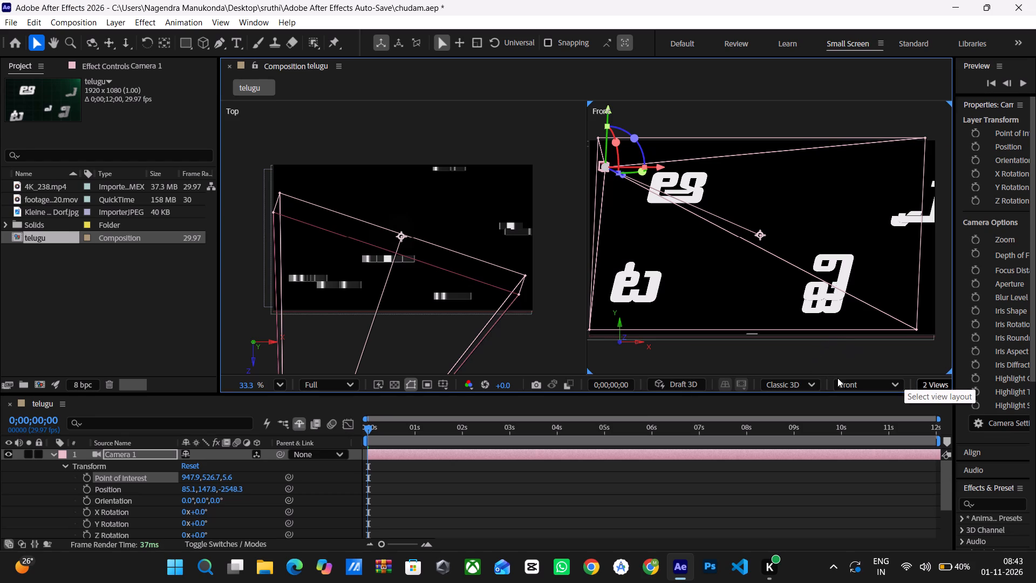
click(887, 385)
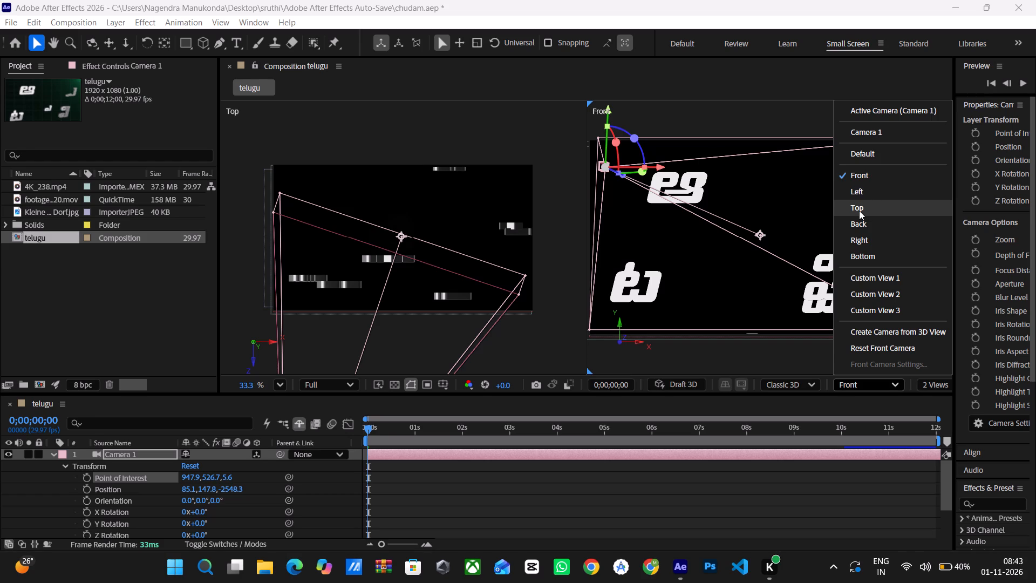
click(753, 363)
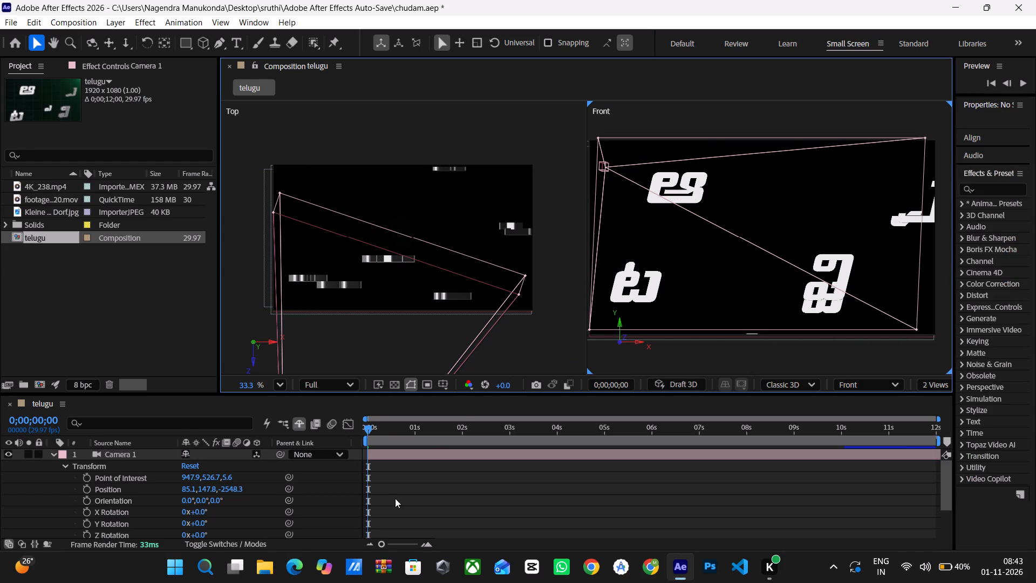
Examine the Camera Options of Camera 1 in the timeline and collapse the group again.
scroll(395, 498, down, 2)
scroll(395, 498, up, 1)
scroll(98, 507, down, 1)
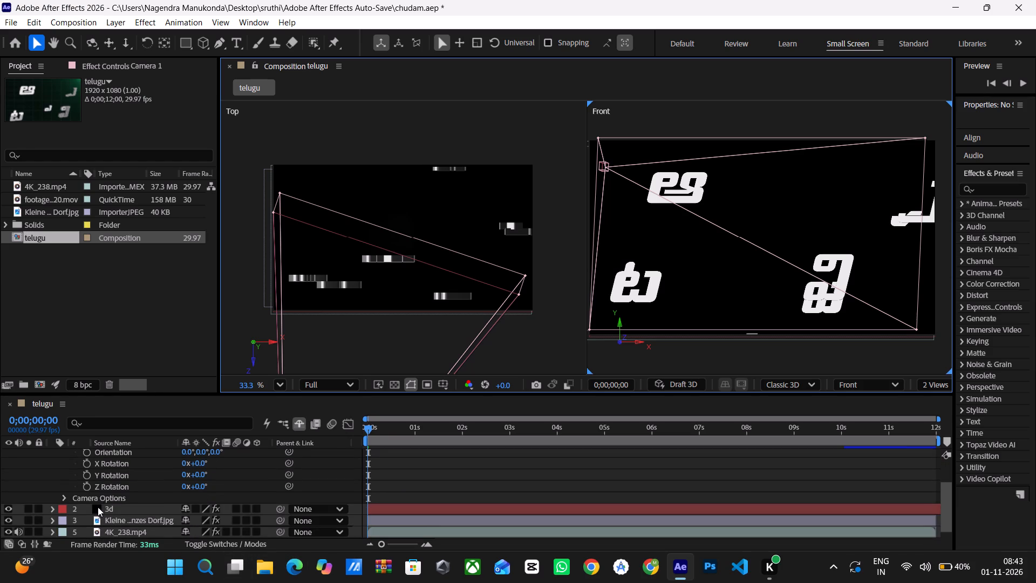
scroll(98, 507, down, 1)
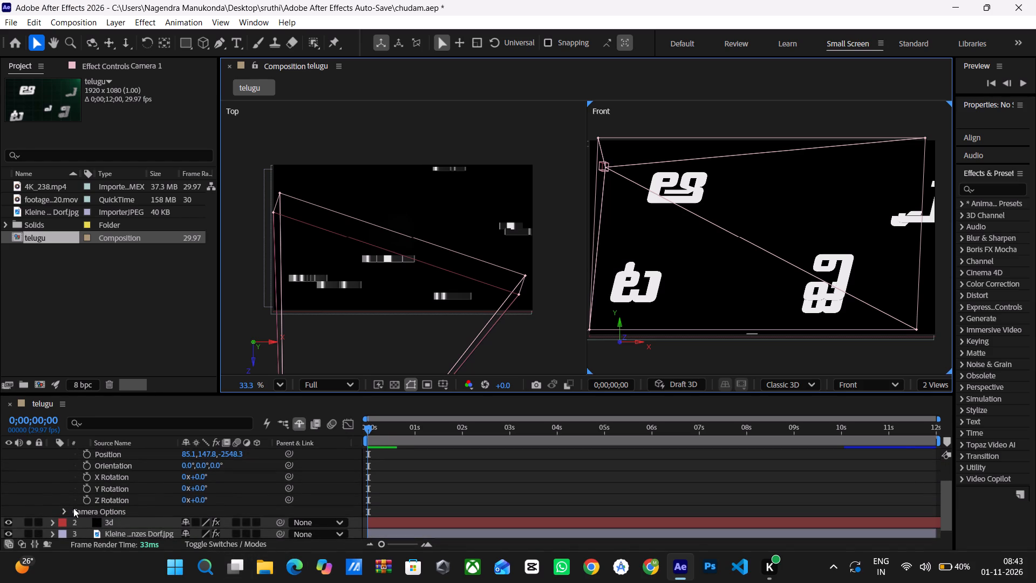
click(65, 510)
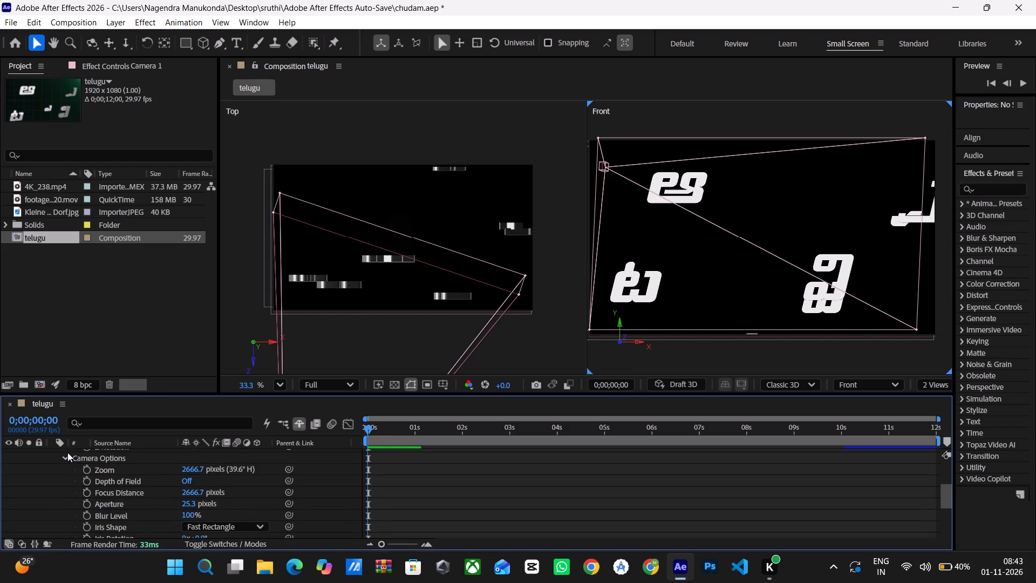
click(67, 459)
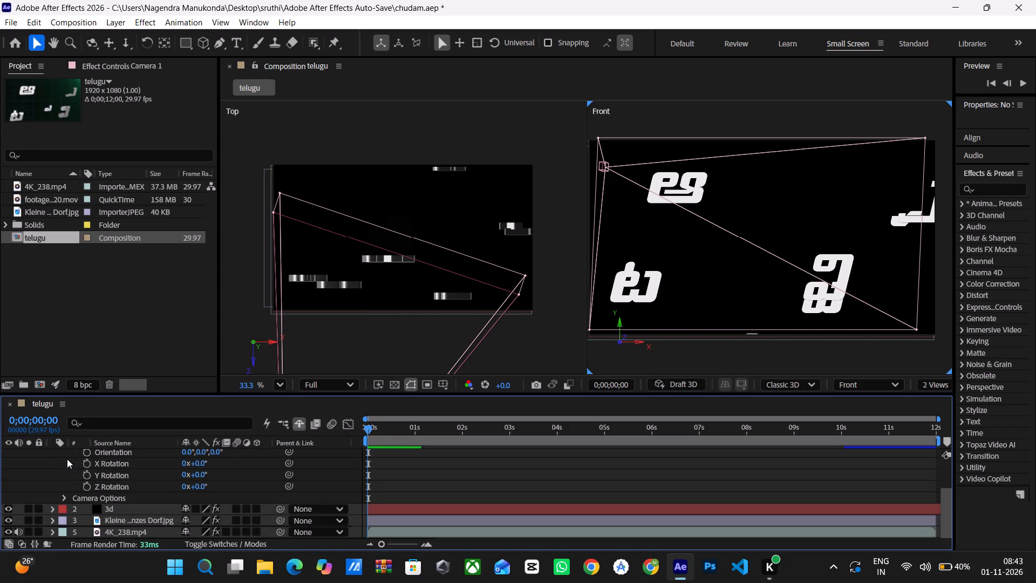
Set keyframes at 0;00;00;00 for Camera 1's Point of Interest, Position and Orientation.
scroll(127, 512, up, 1)
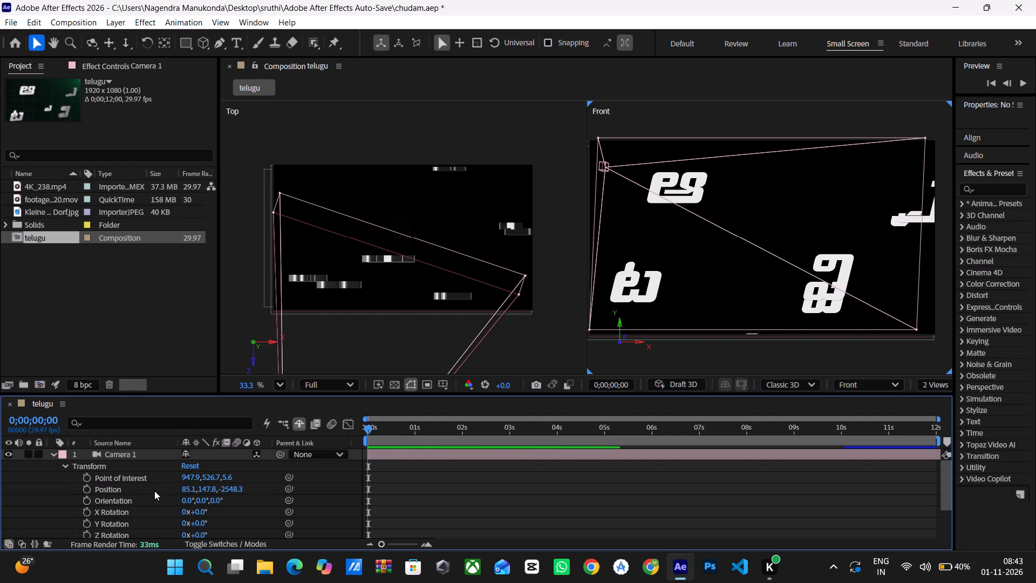
click(86, 479)
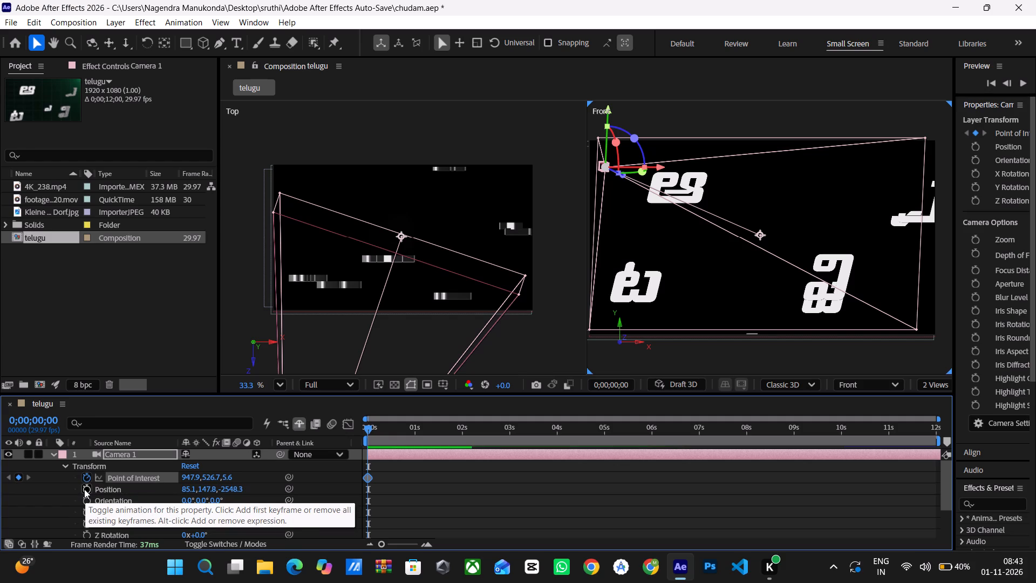
click(84, 489)
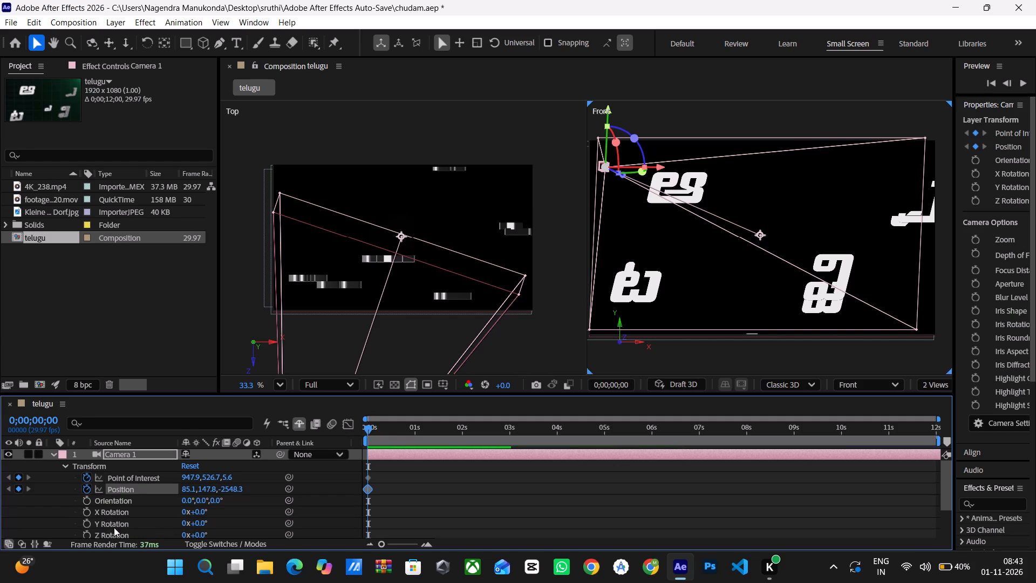
click(85, 499)
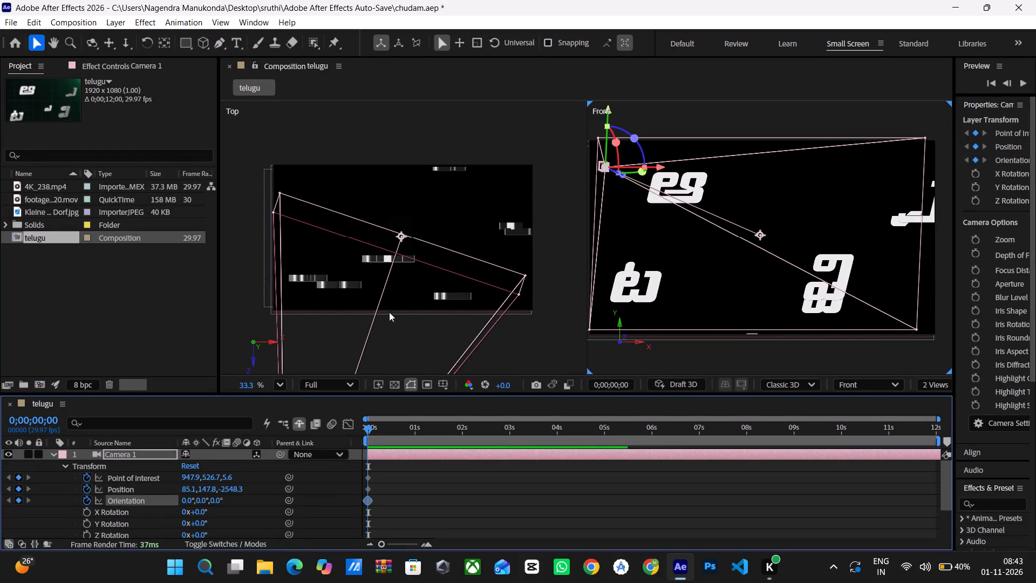
Examine Camera 1's full field of view in the Top view, along with its keyframed Transform properties.
ctrl+scroll(396, 286, down, 3)
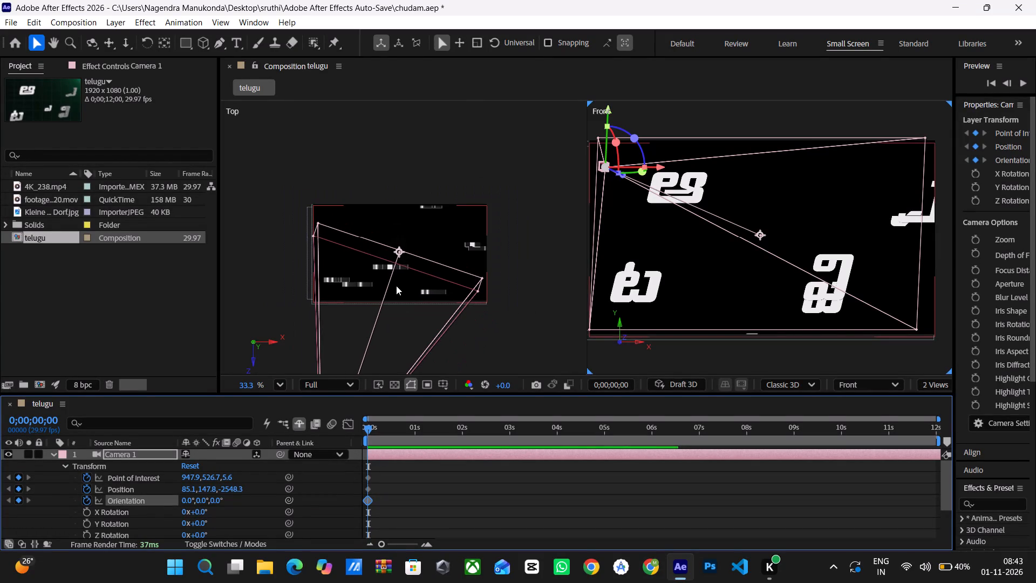
drag(477, 323, 481, 310)
scroll(481, 316, down, 1)
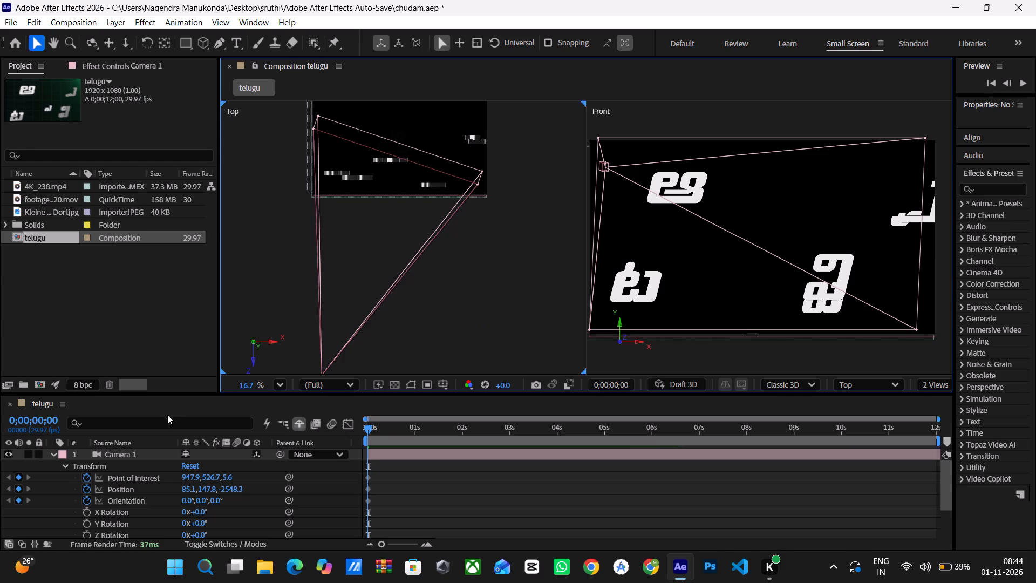
click(124, 451)
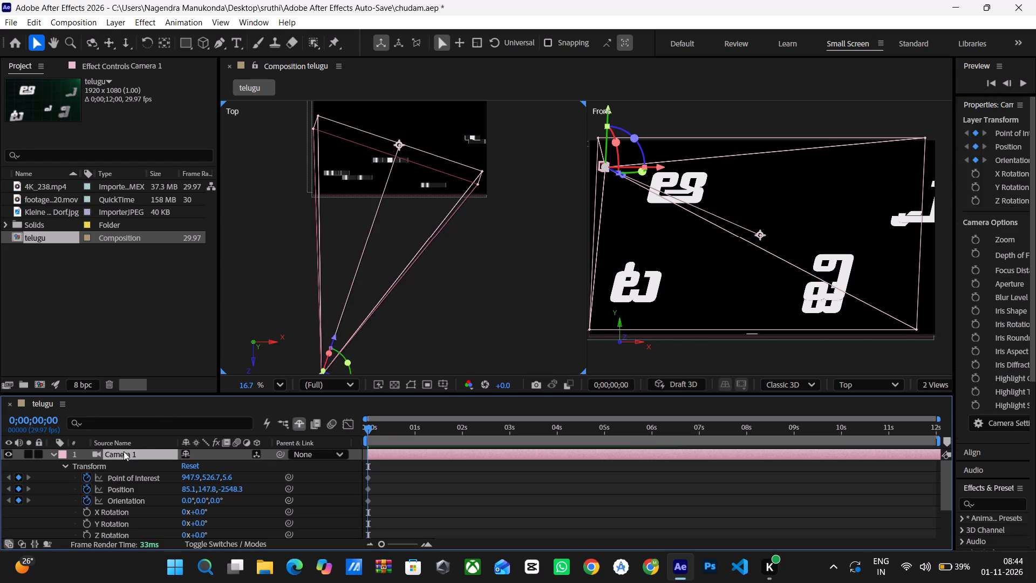
click(124, 451)
click(53, 455)
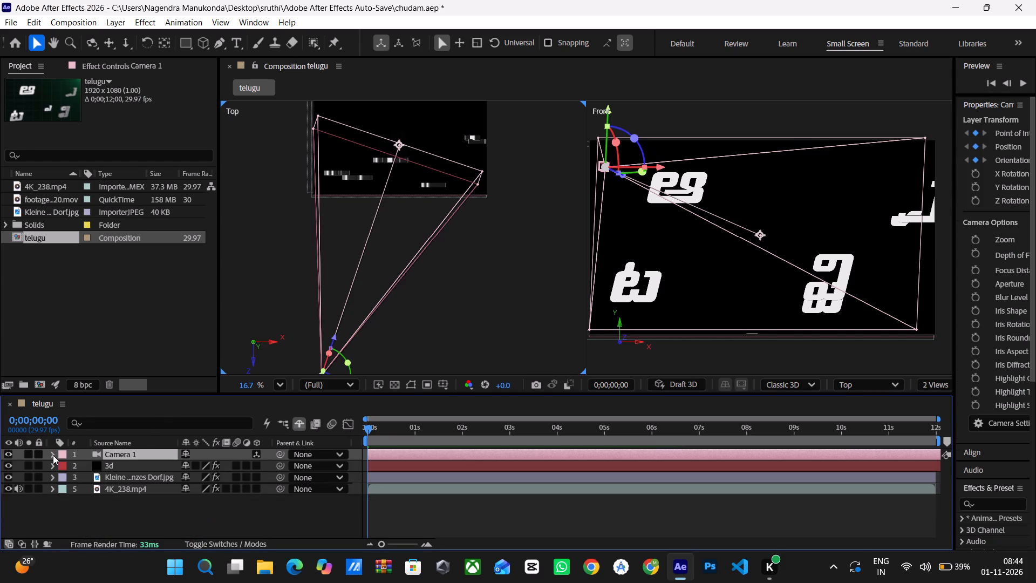
click(108, 454)
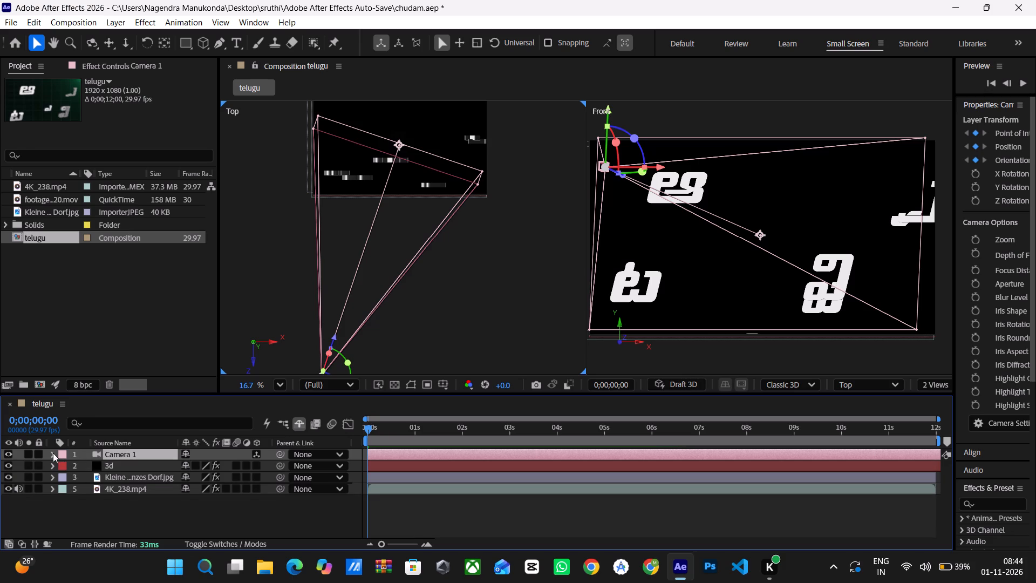
click(52, 452)
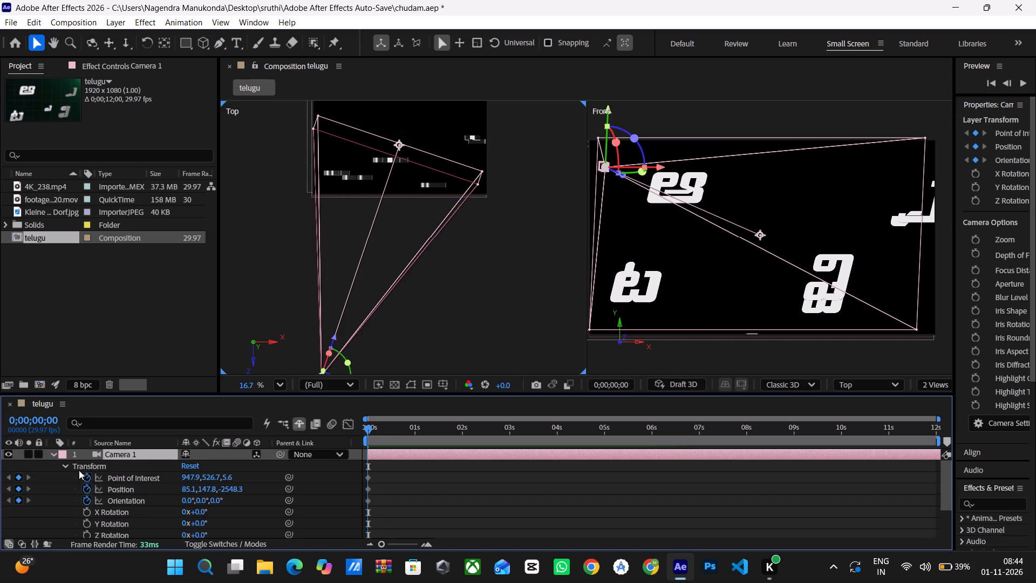
click(67, 462)
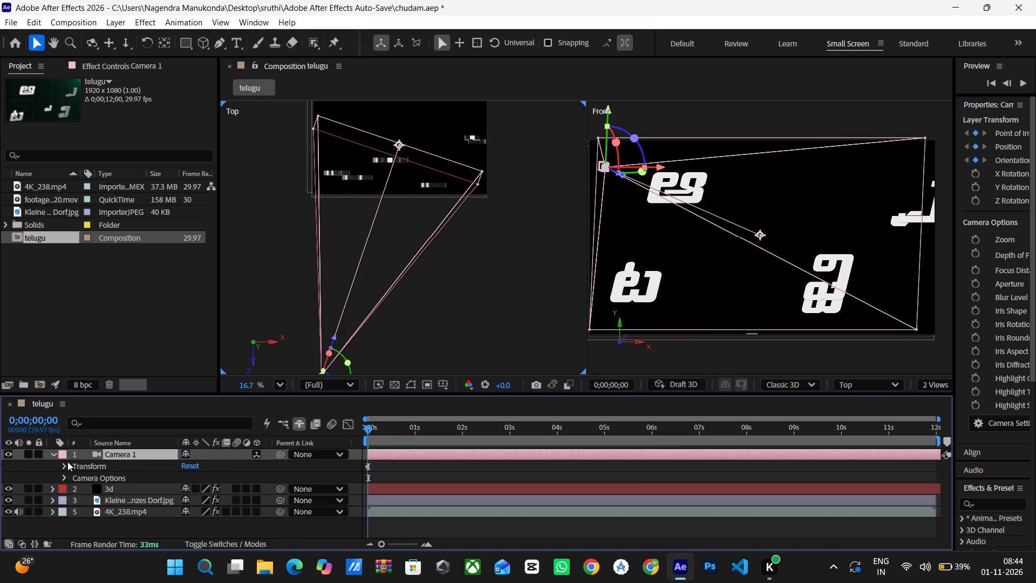
click(67, 462)
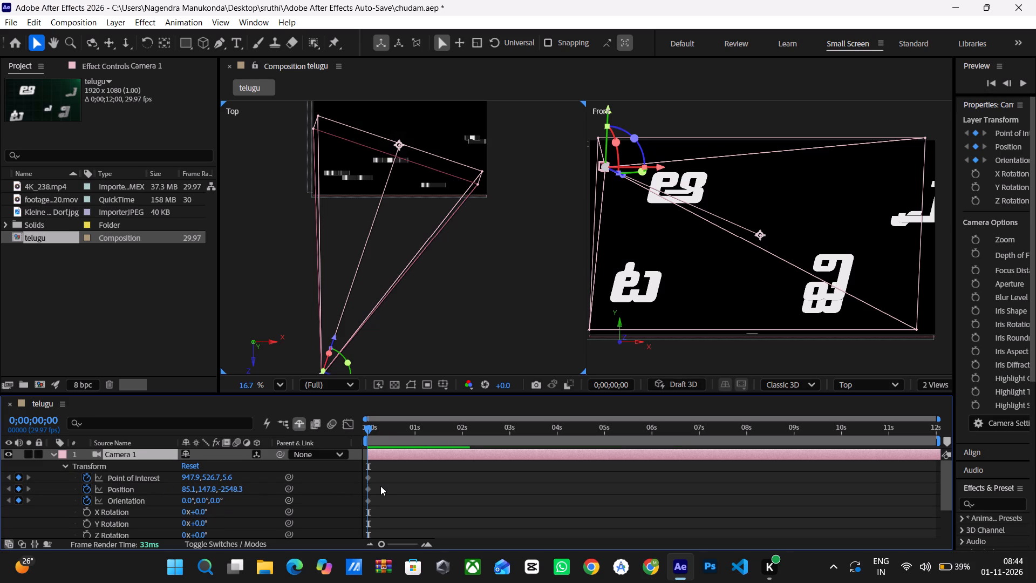
Preview the telugu composition in the Top view, then return the playhead to 0;00;00;00.
key(space)
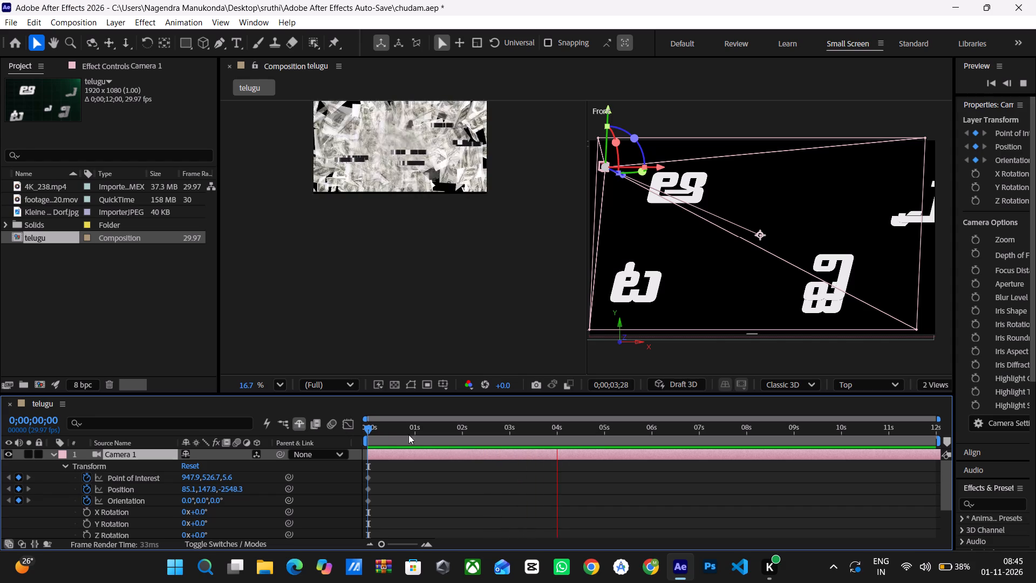
click(369, 429)
drag(369, 429, 269, 453)
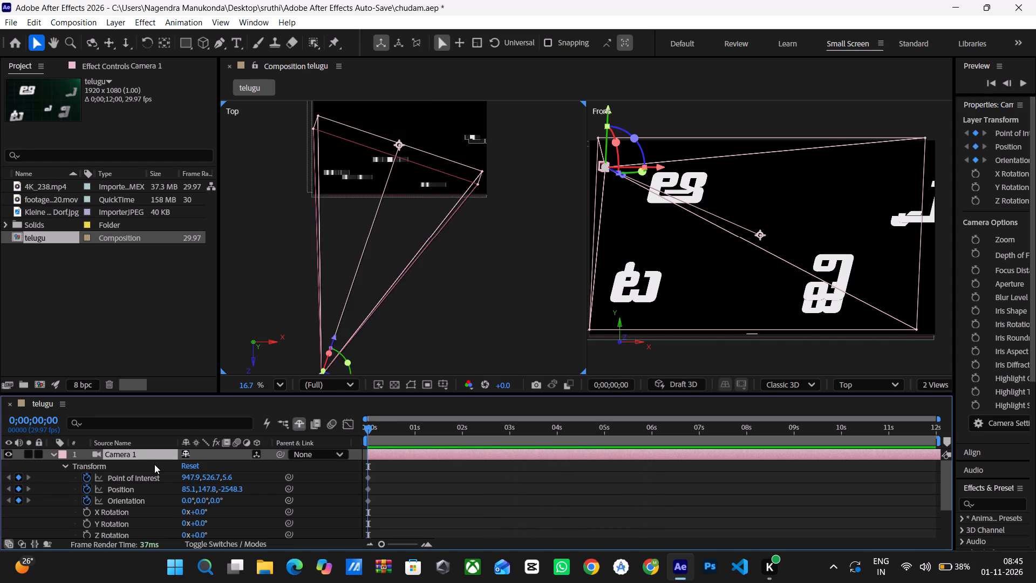
Remove the keyframes from Camera 1's Point of Interest, Position and Orientation by turning off their animation.
click(85, 480)
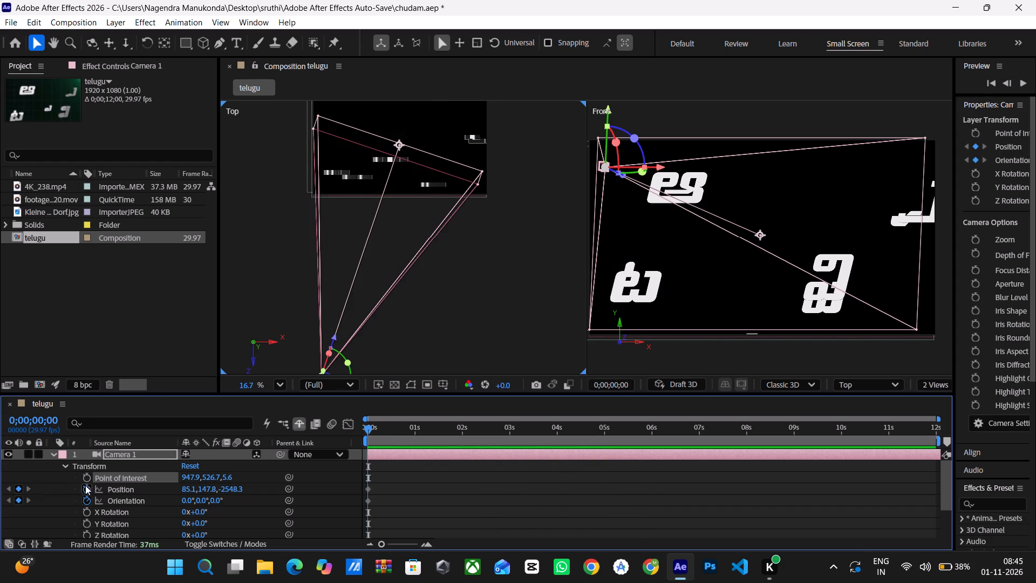
click(85, 488)
click(85, 502)
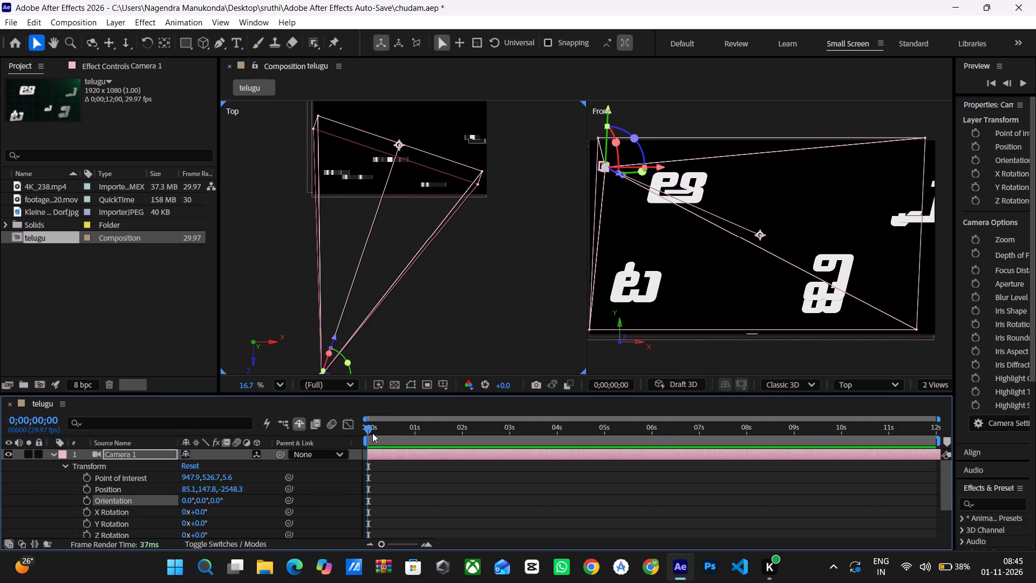
Set keyframes for Camera 1's Point of Interest, Position and Orientation at 0;00;01;13.
click(427, 429)
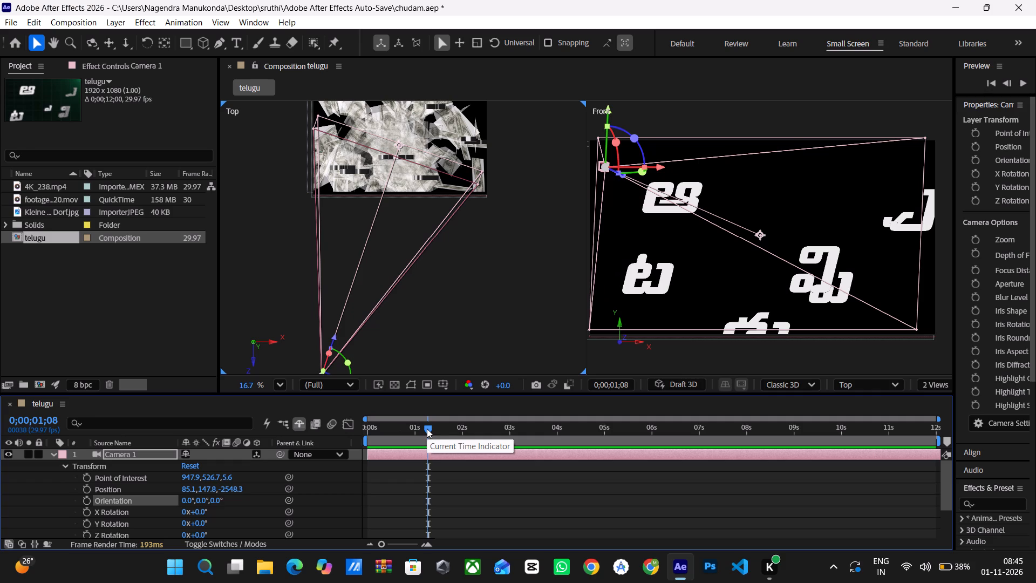
click(436, 427)
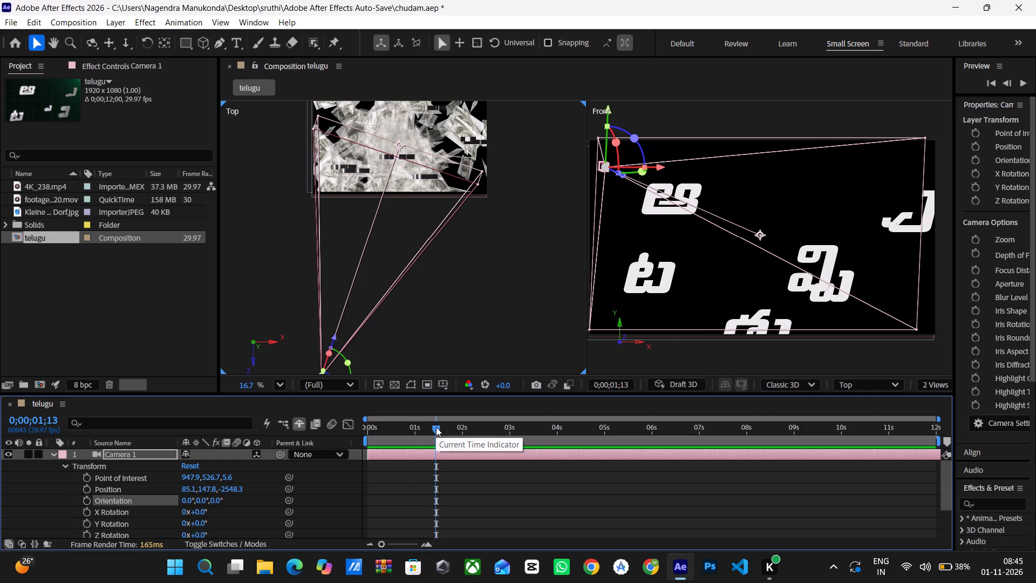
click(87, 480)
click(88, 490)
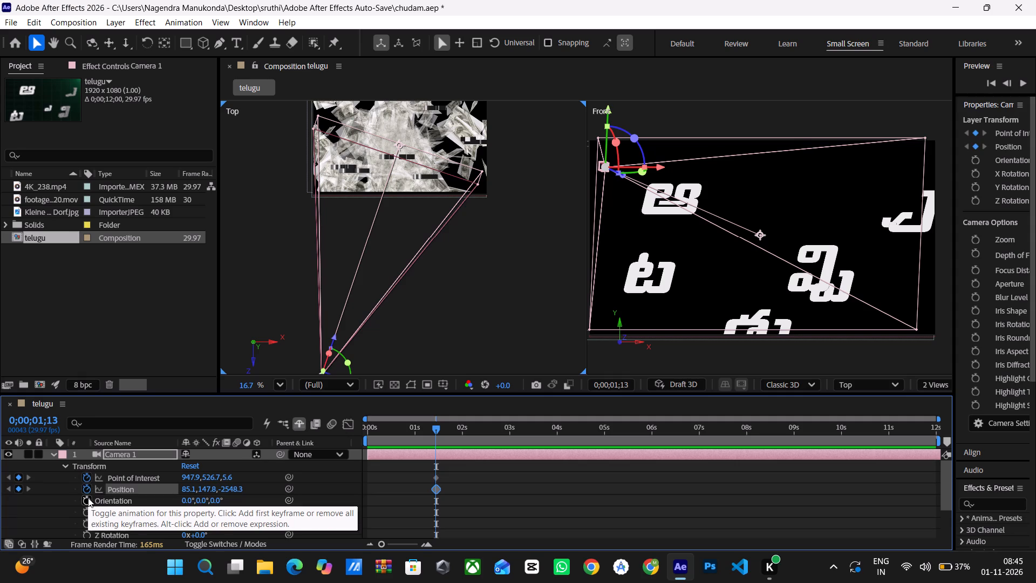
click(88, 499)
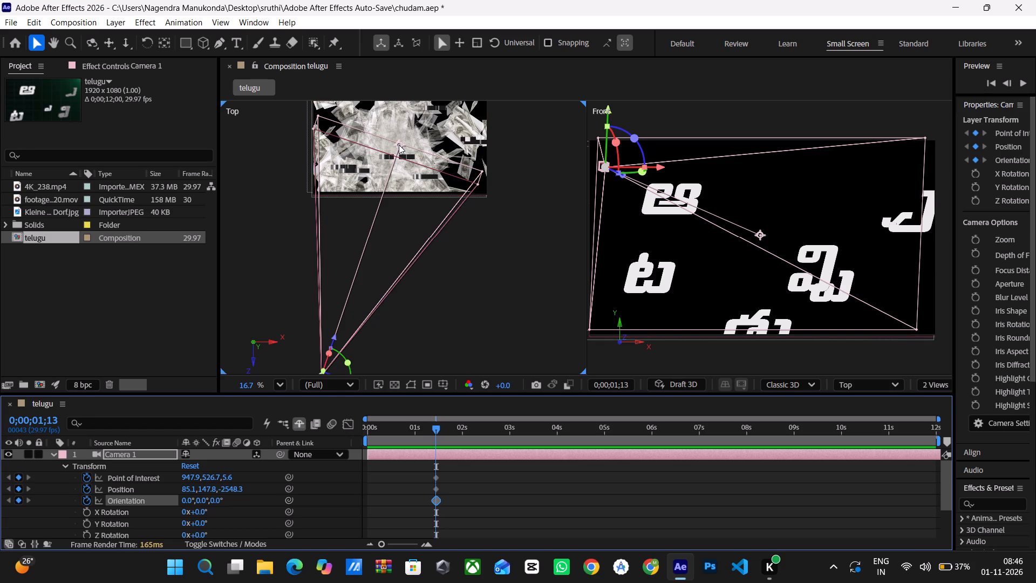
Move Camera 1's point of interest in the Top view to about X 572, Z -299.
drag(399, 145, 352, 175)
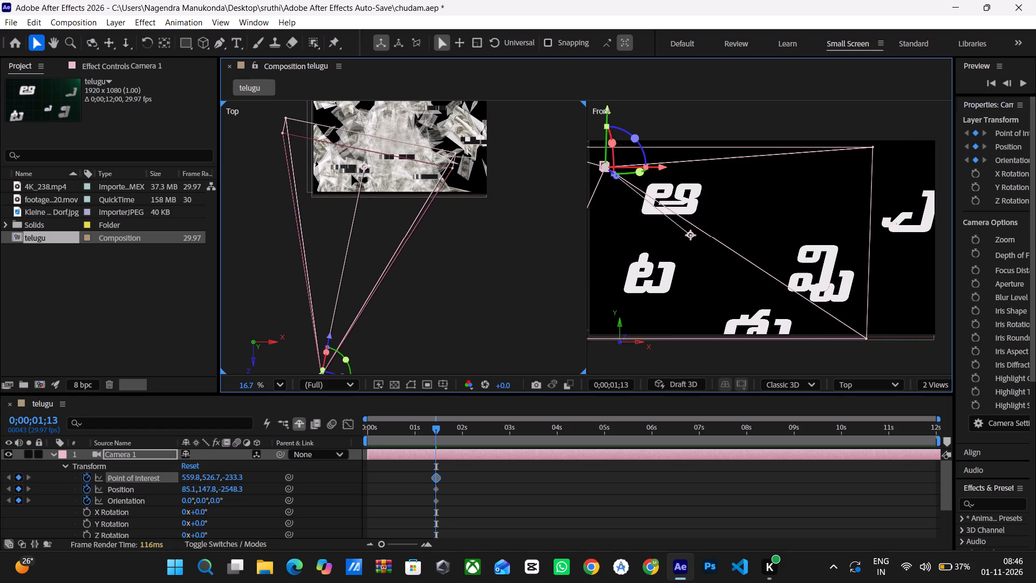
drag(352, 175, 350, 165)
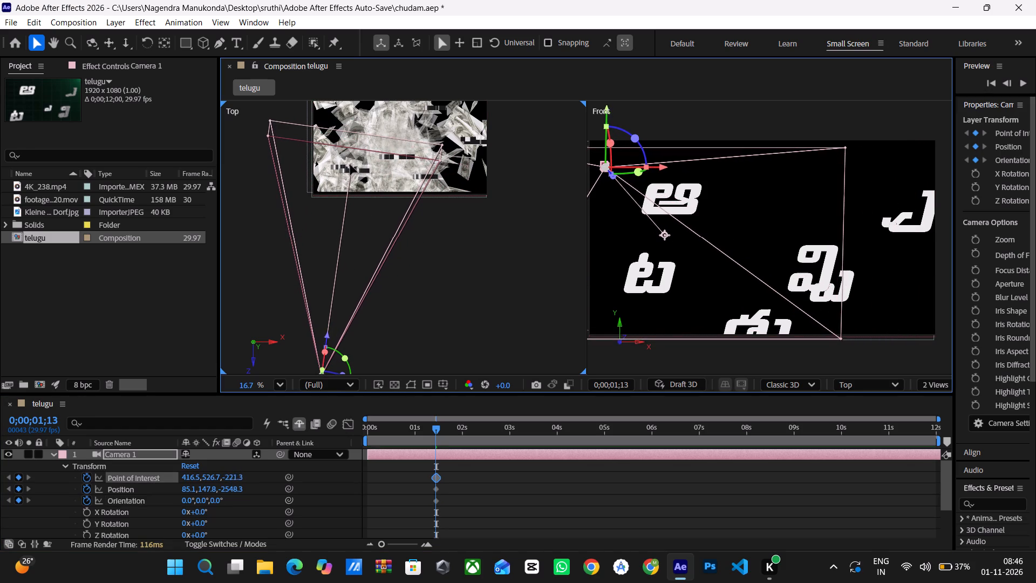
drag(350, 165, 351, 148)
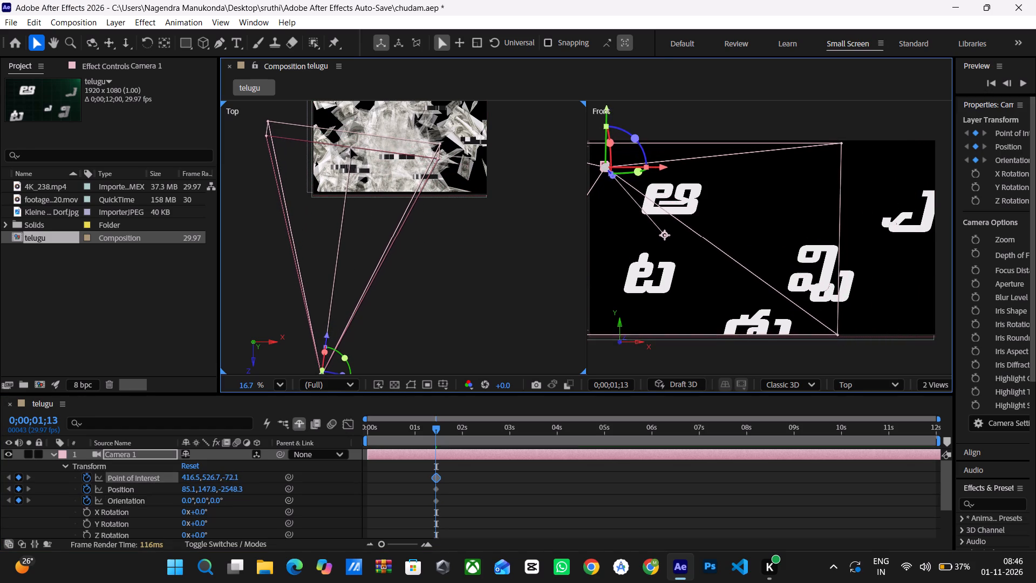
drag(351, 148, 359, 169)
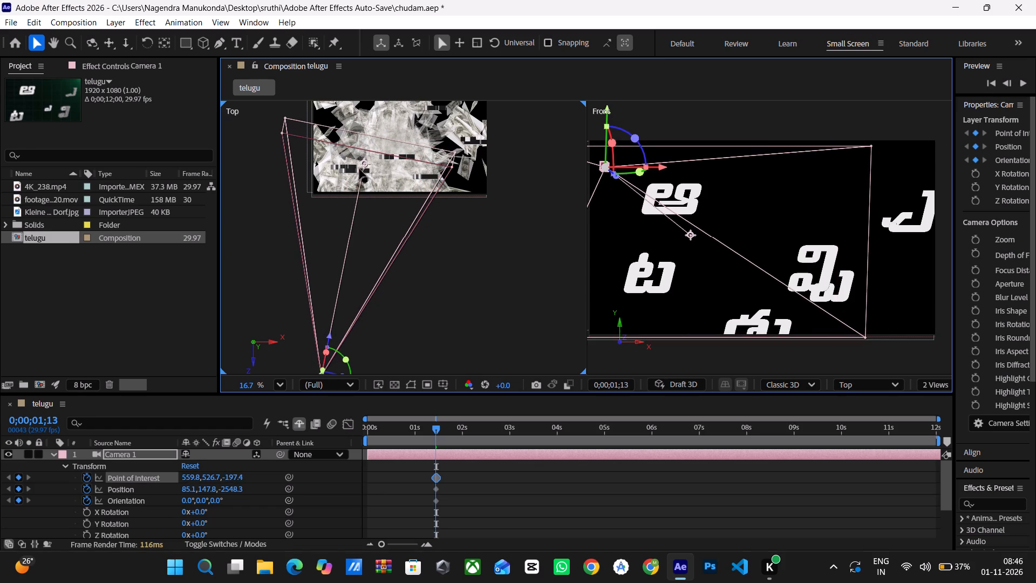
drag(359, 169, 358, 171)
drag(358, 171, 365, 173)
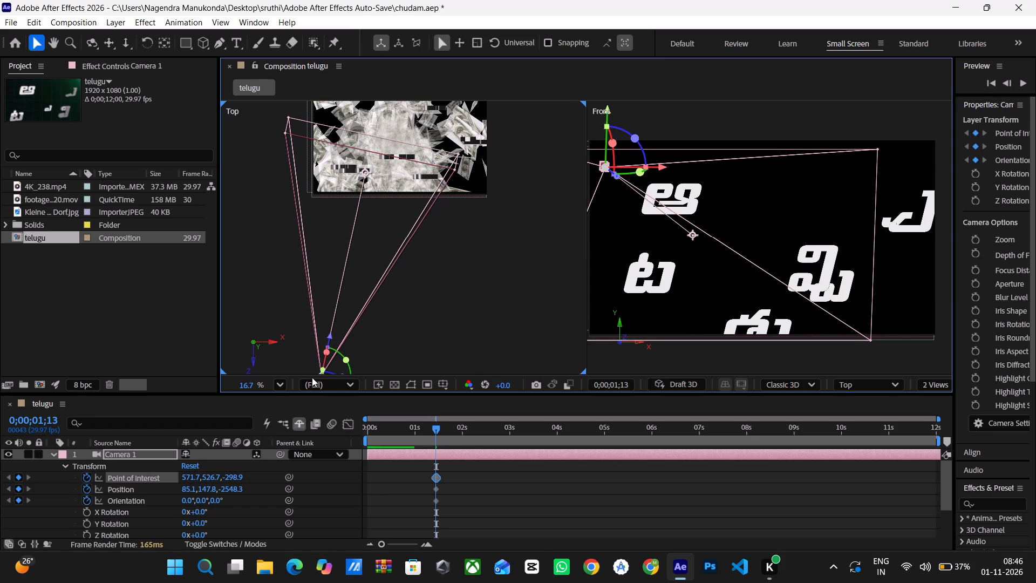
Fine-tune Camera 1's Point of Interest values at 0;00;01;13 to 534.7, 341.7, -369.9.
drag(196, 478, 214, 478)
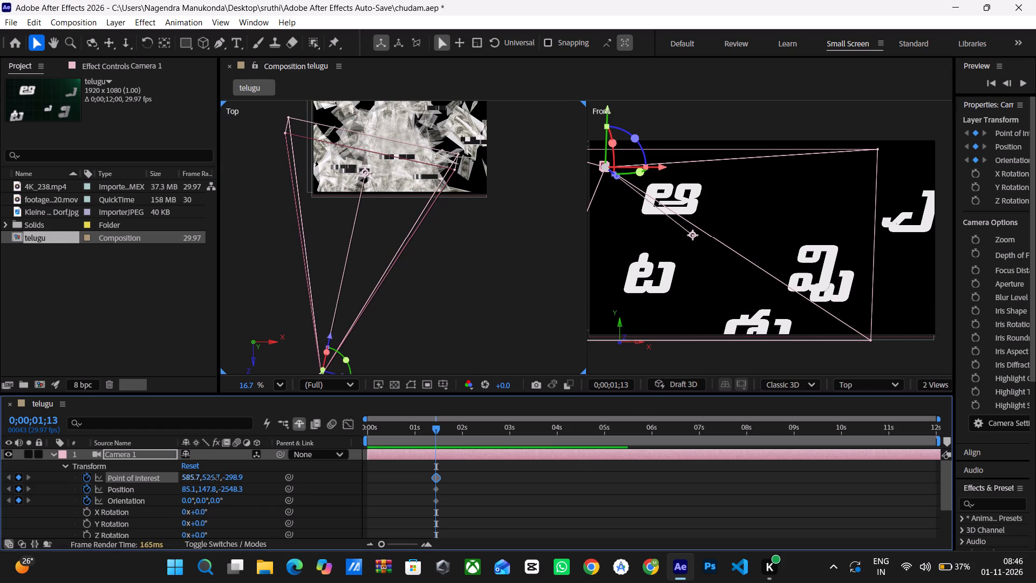
drag(214, 478, 154, 461)
drag(208, 478, 226, 478)
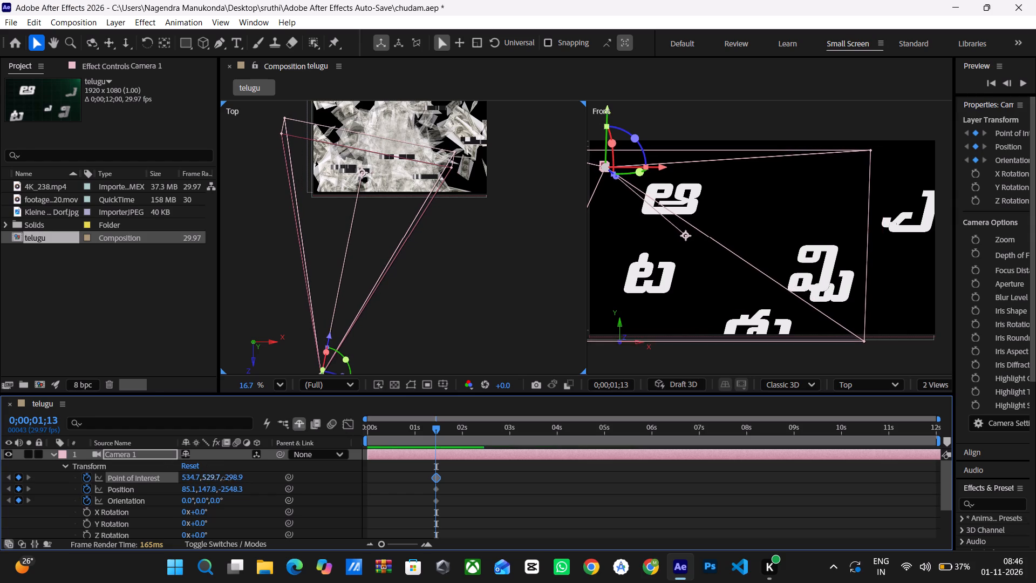
drag(226, 478, 169, 438)
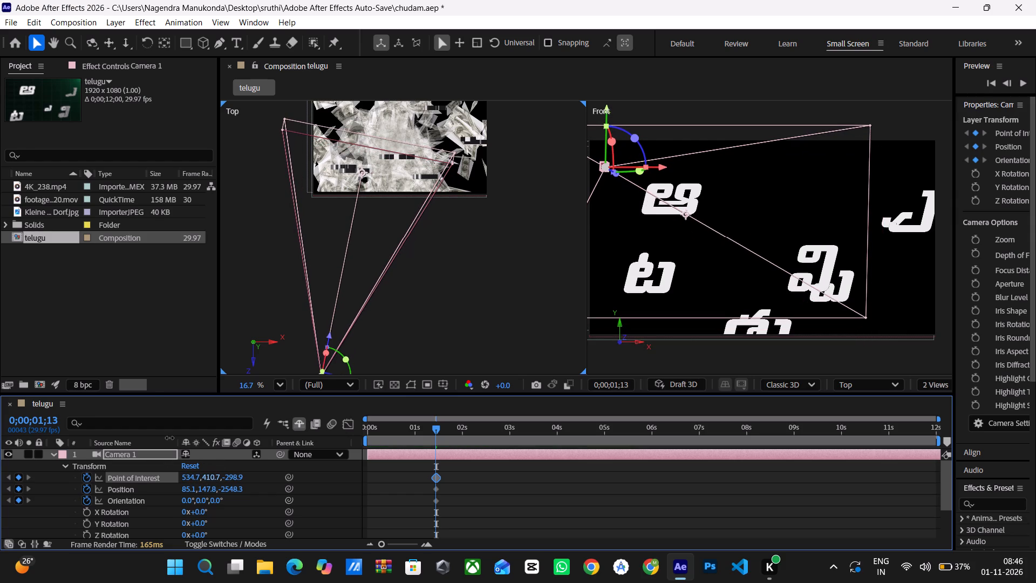
drag(169, 438, 132, 442)
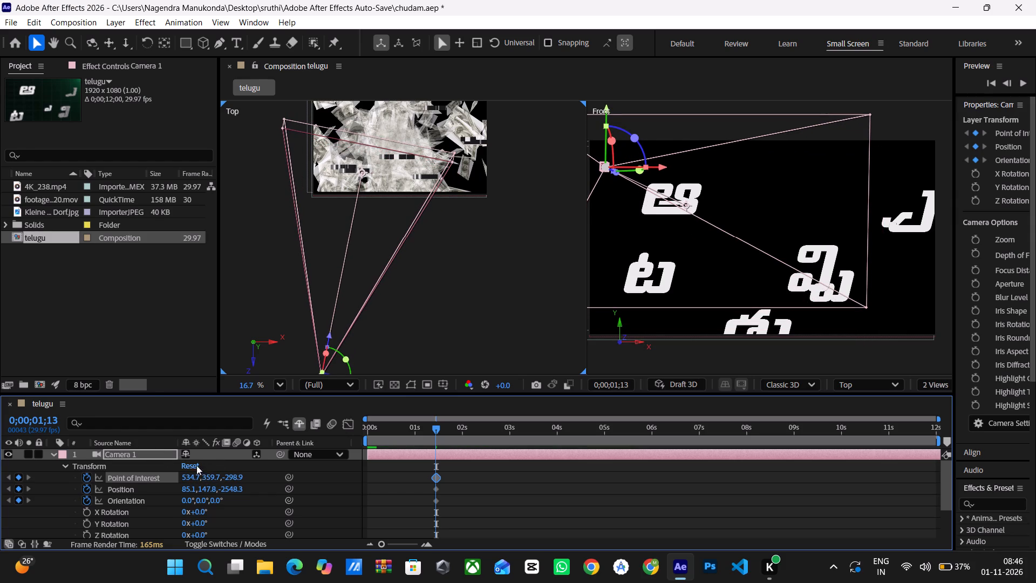
drag(209, 477, 197, 477)
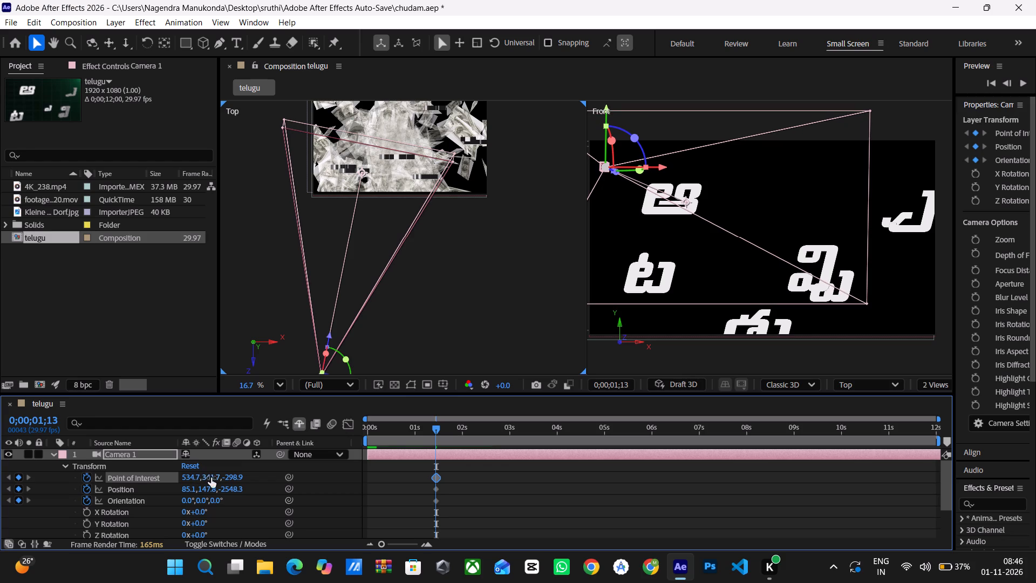
click(235, 479)
drag(232, 479, 227, 479)
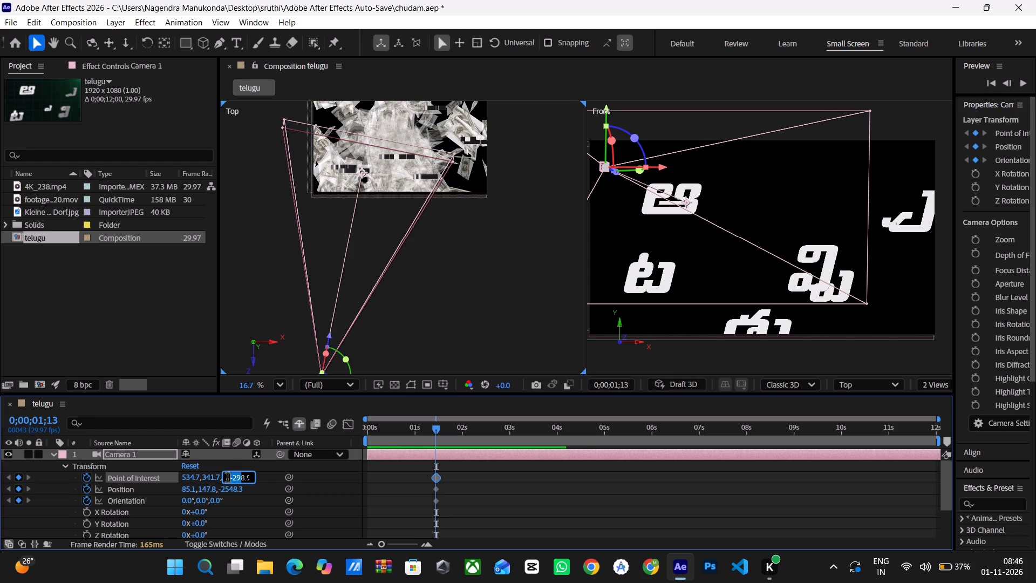
drag(227, 479, 201, 480)
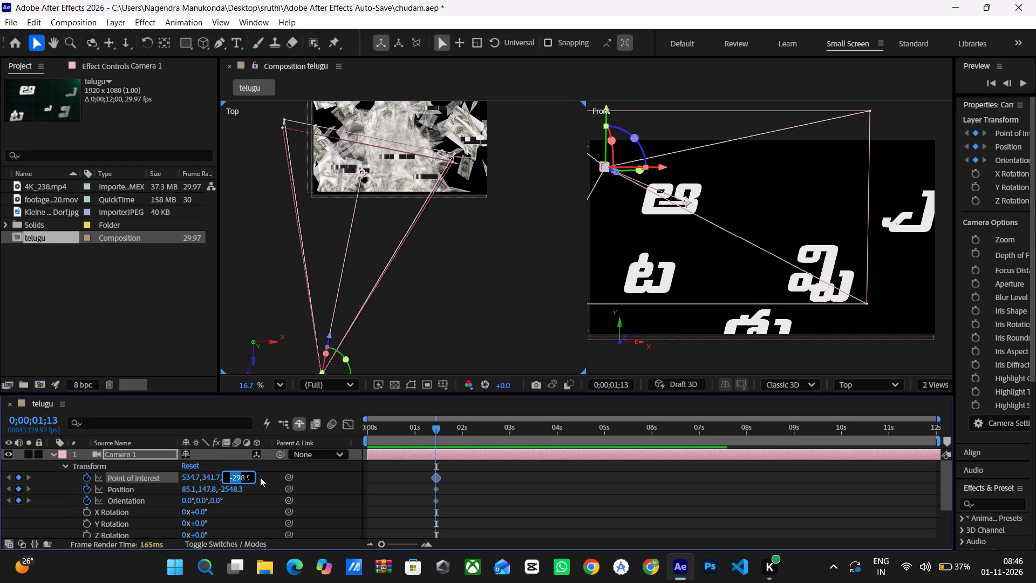
click(260, 477)
drag(228, 478, 257, 480)
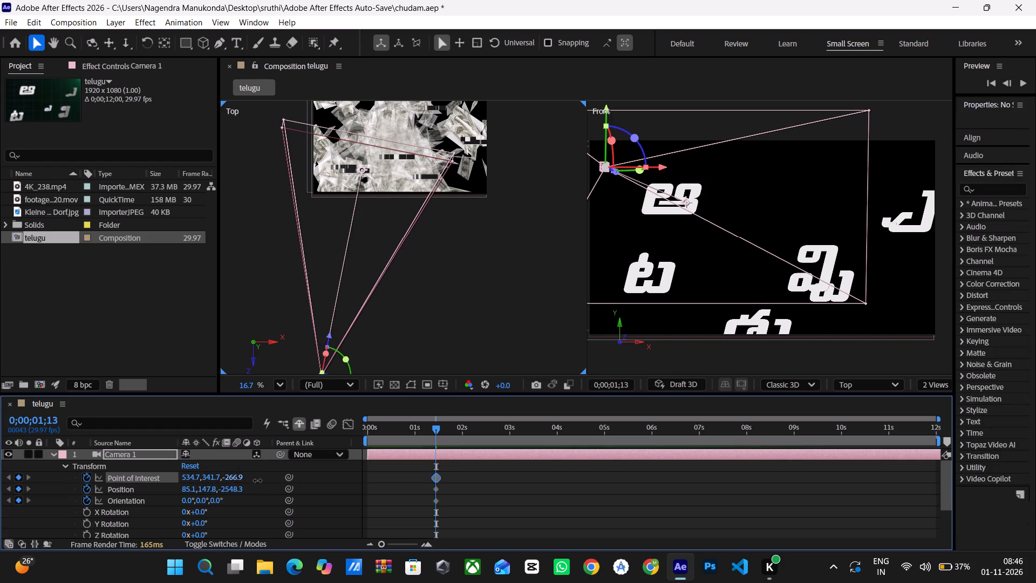
drag(257, 480, 187, 484)
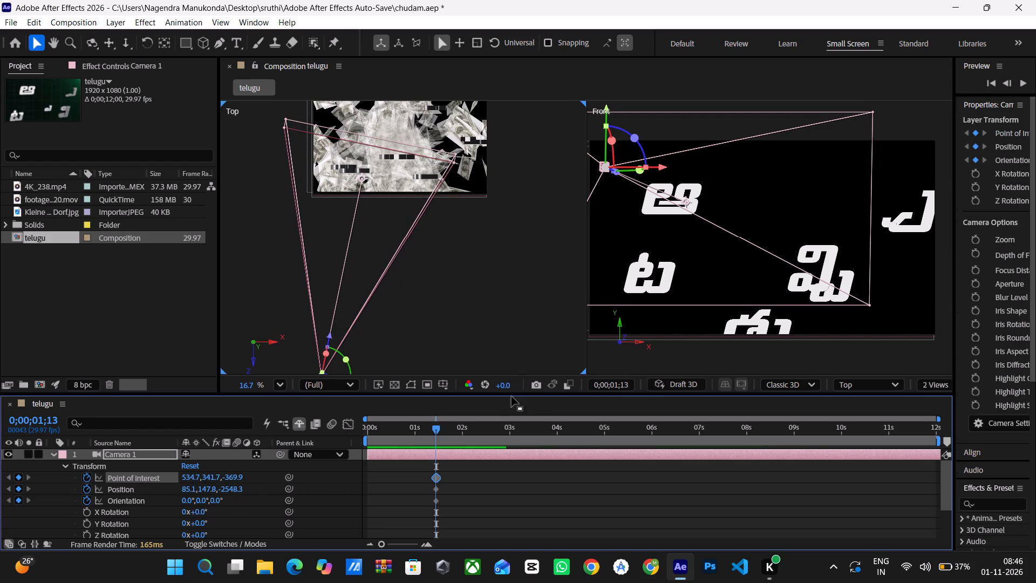
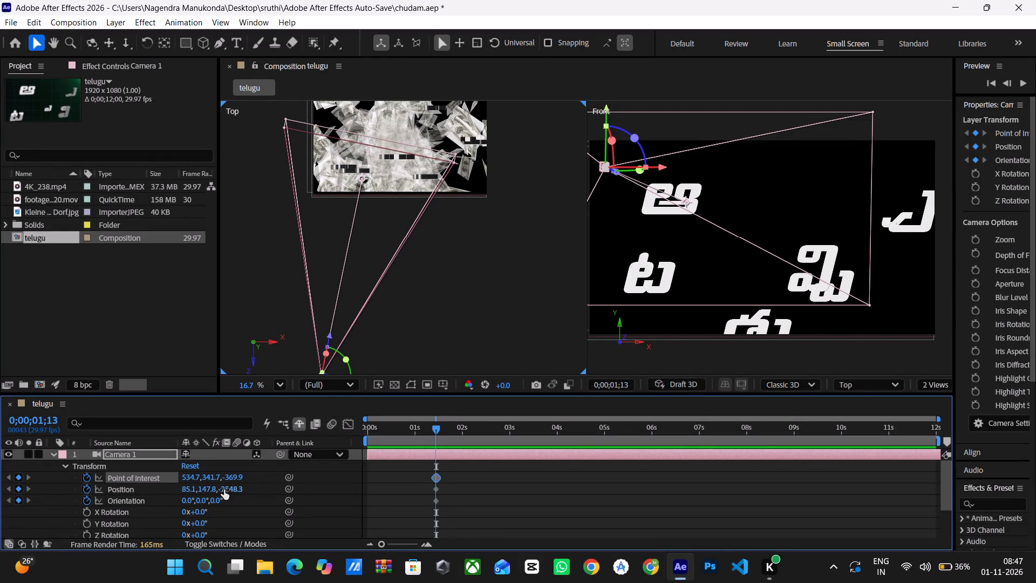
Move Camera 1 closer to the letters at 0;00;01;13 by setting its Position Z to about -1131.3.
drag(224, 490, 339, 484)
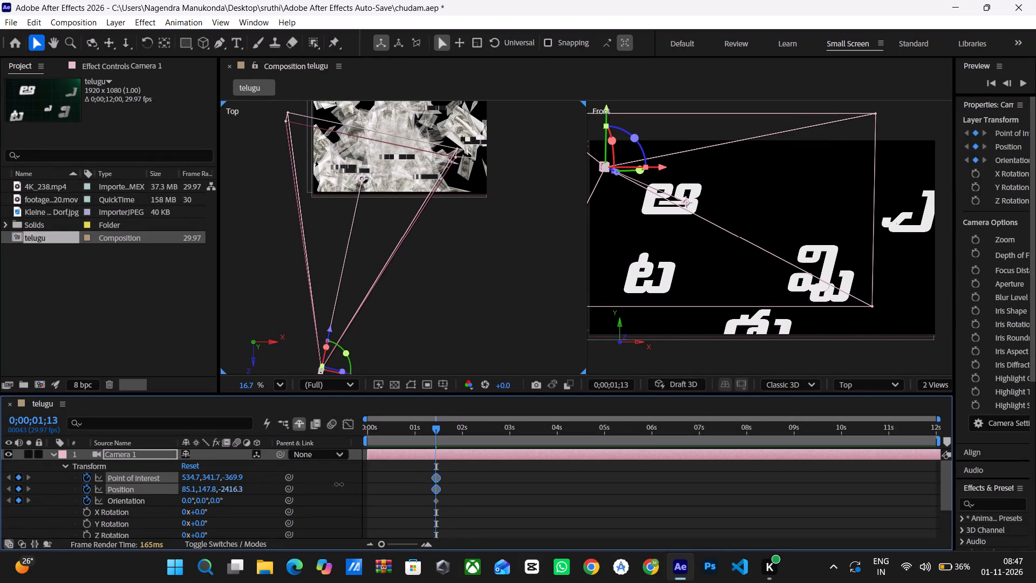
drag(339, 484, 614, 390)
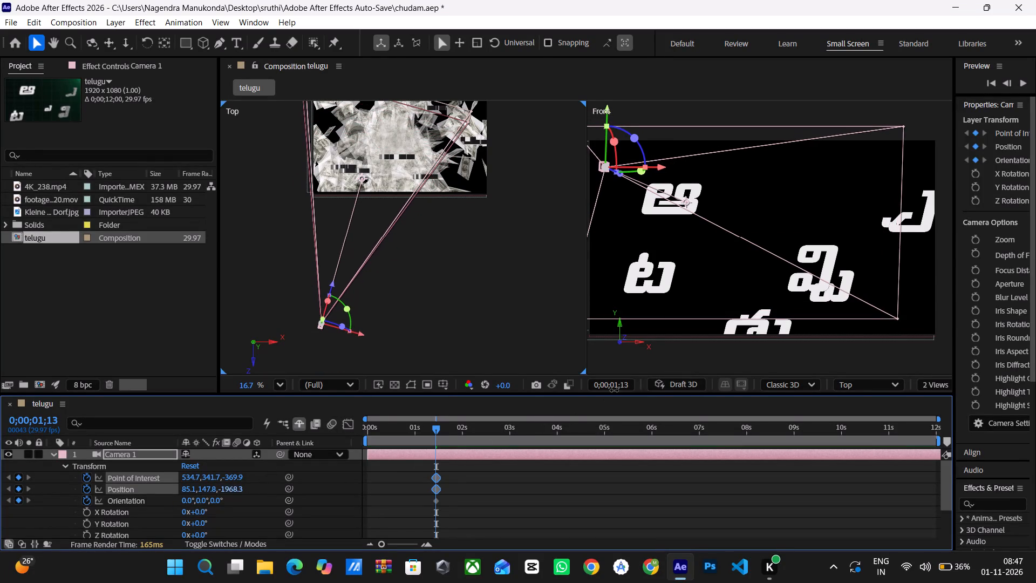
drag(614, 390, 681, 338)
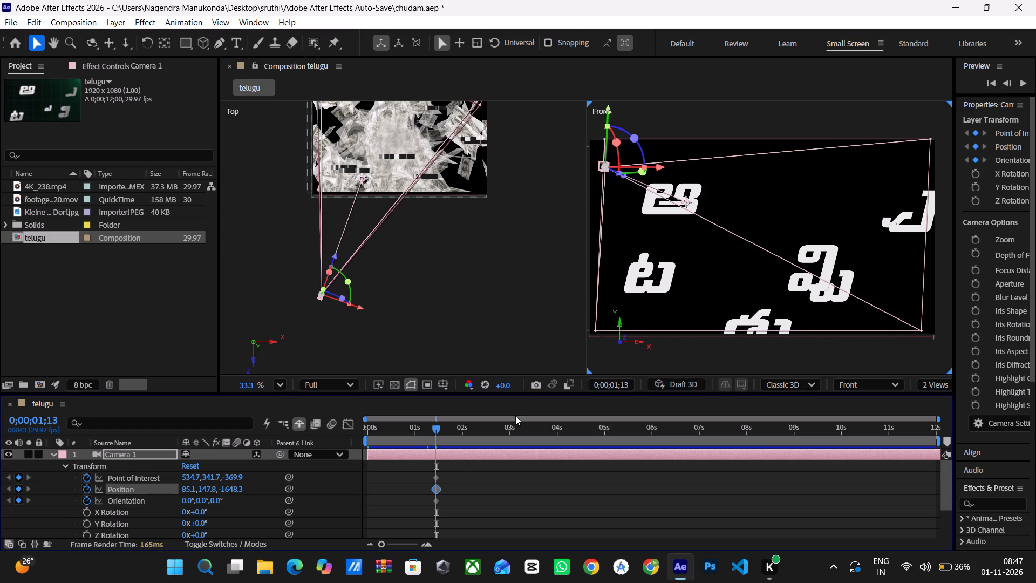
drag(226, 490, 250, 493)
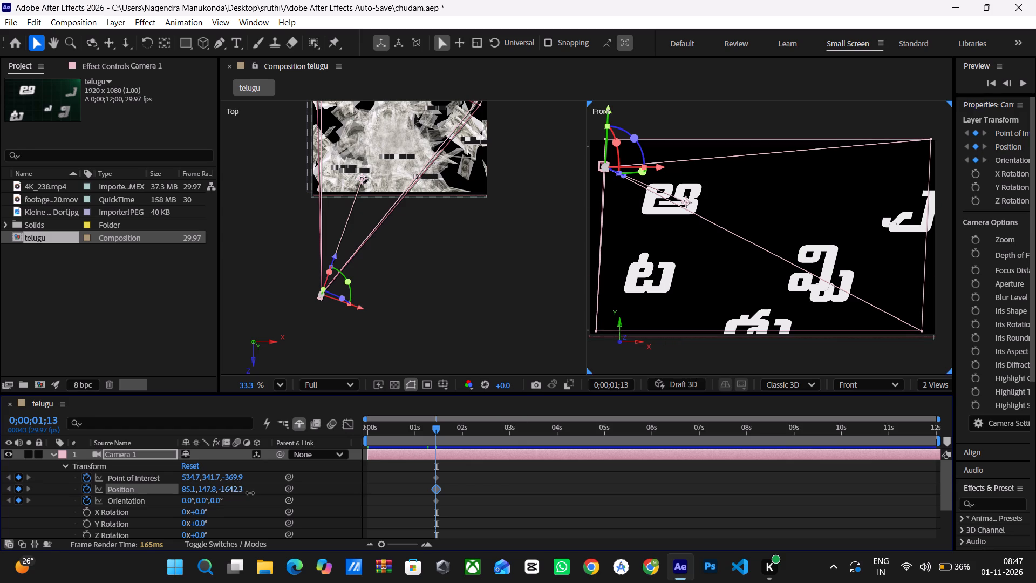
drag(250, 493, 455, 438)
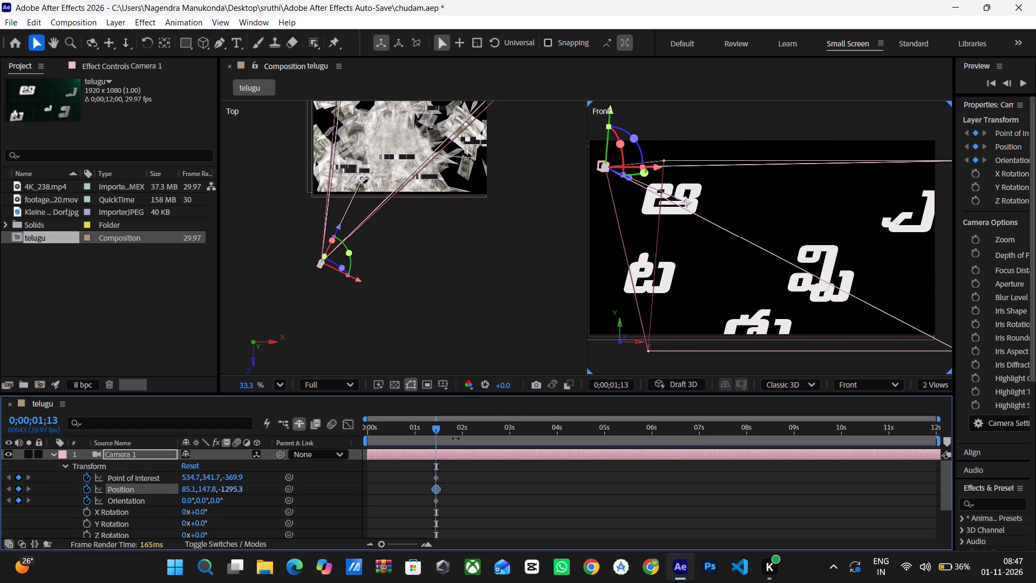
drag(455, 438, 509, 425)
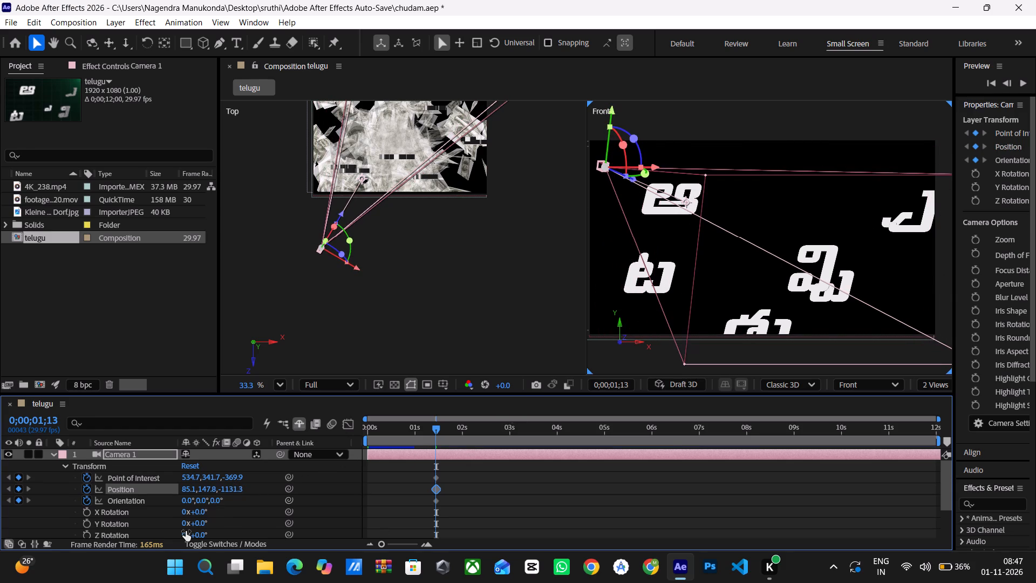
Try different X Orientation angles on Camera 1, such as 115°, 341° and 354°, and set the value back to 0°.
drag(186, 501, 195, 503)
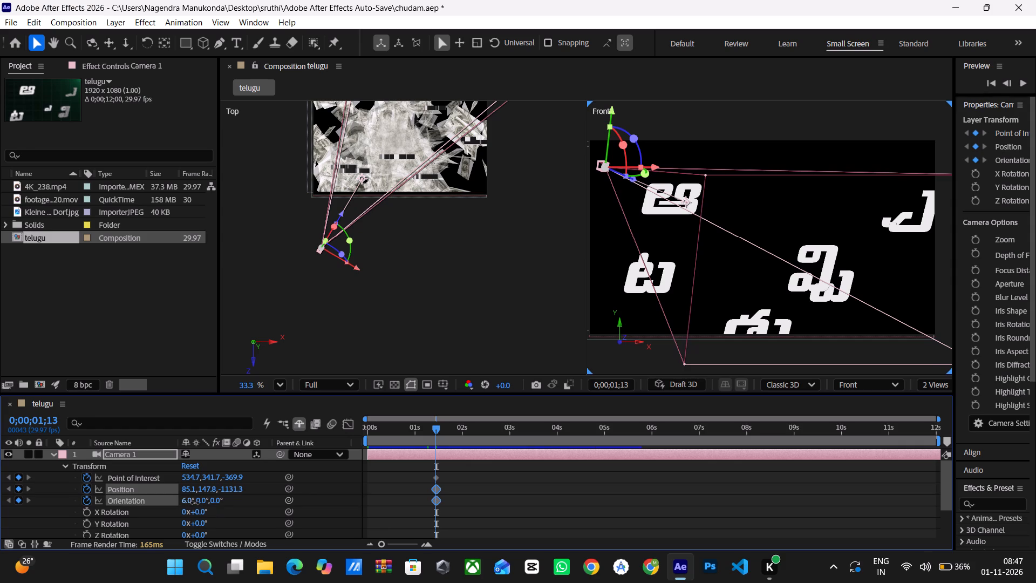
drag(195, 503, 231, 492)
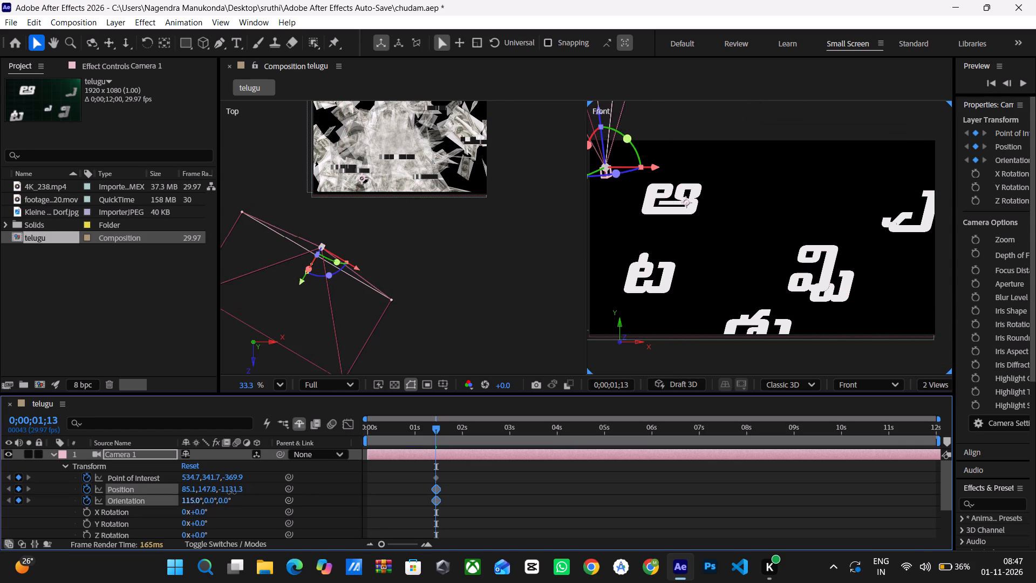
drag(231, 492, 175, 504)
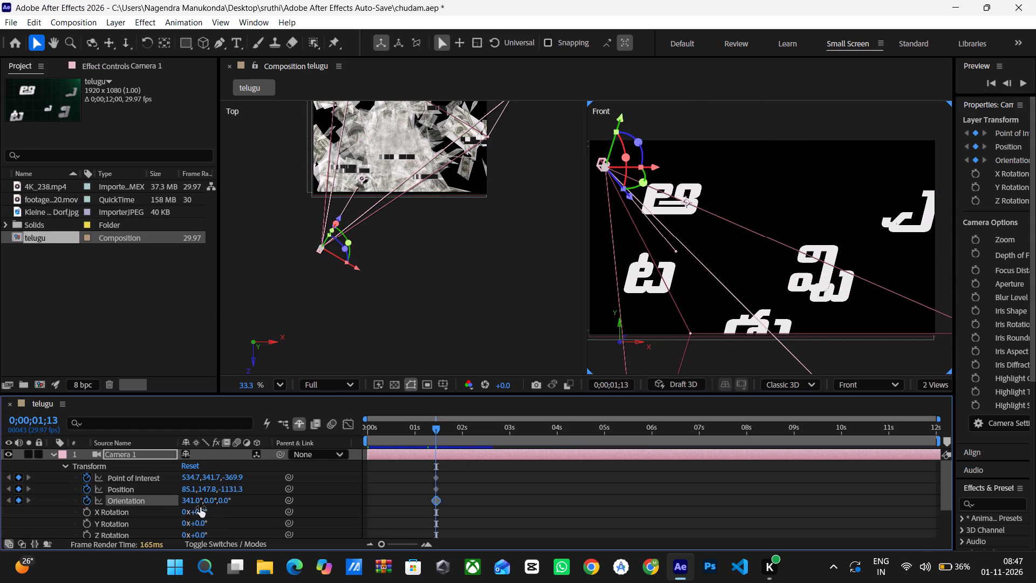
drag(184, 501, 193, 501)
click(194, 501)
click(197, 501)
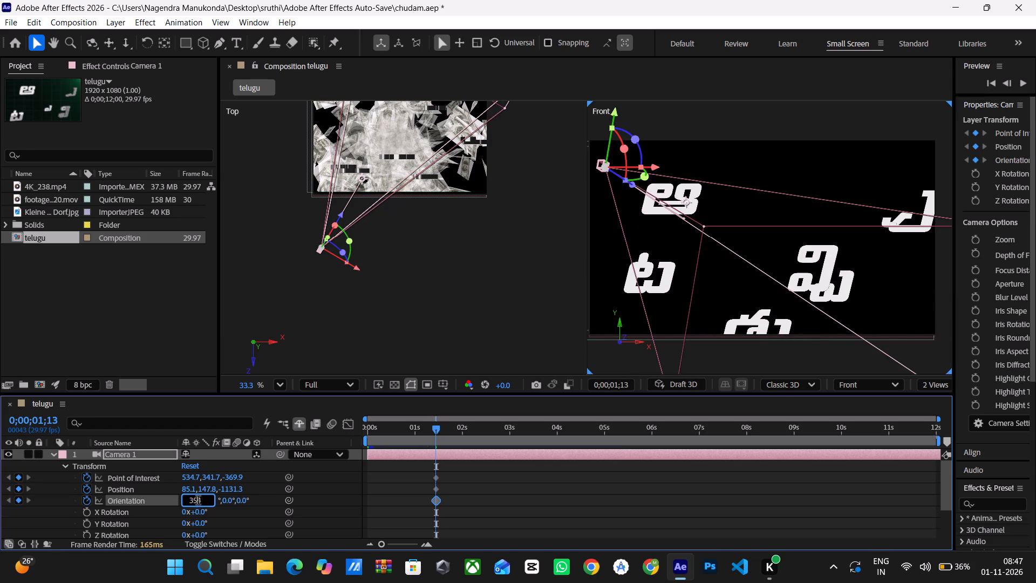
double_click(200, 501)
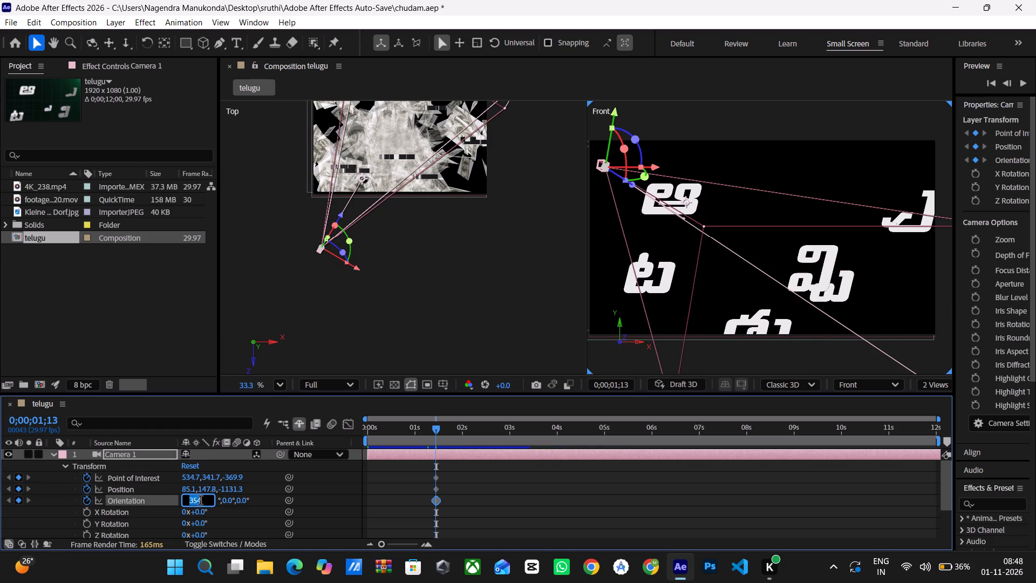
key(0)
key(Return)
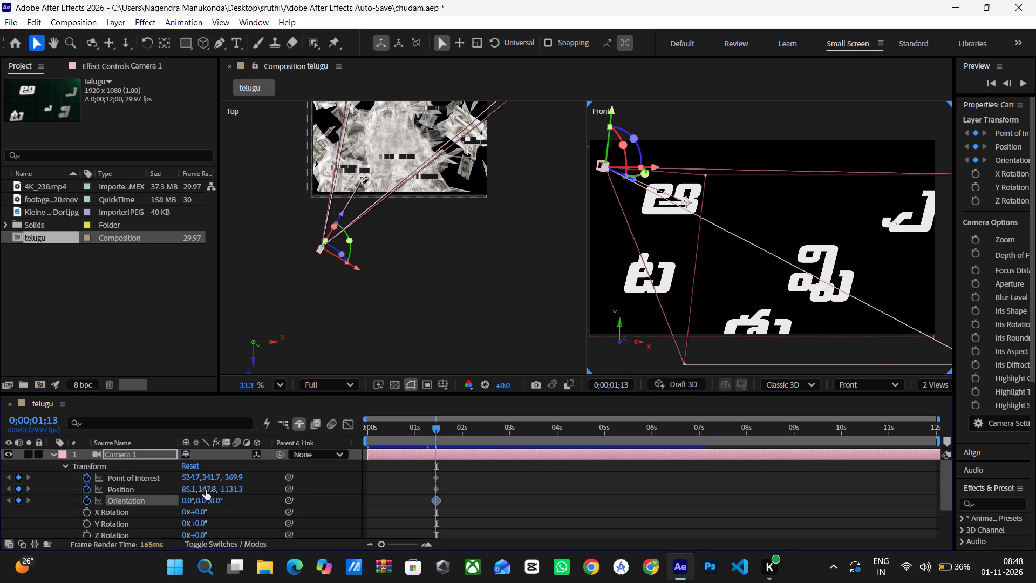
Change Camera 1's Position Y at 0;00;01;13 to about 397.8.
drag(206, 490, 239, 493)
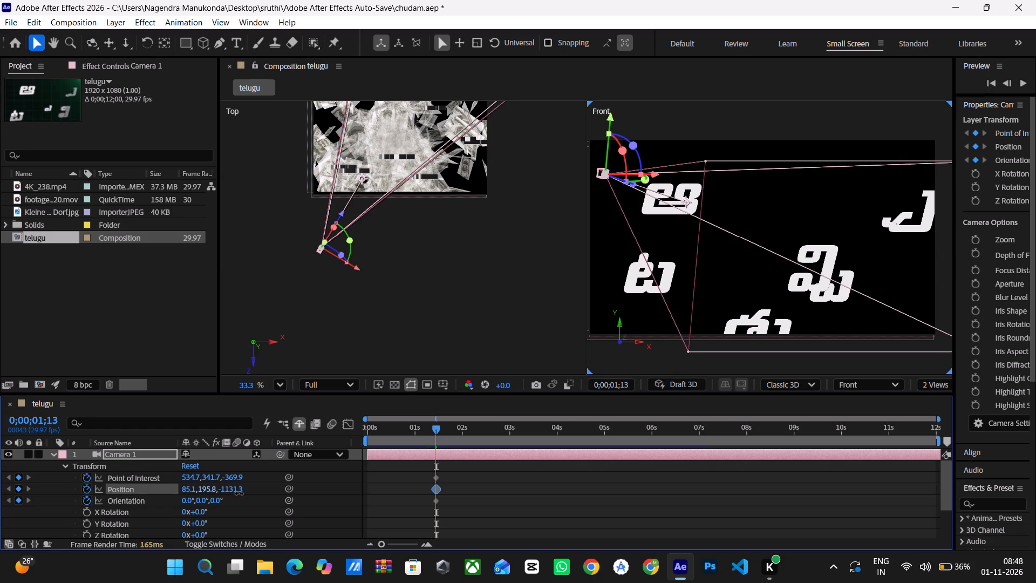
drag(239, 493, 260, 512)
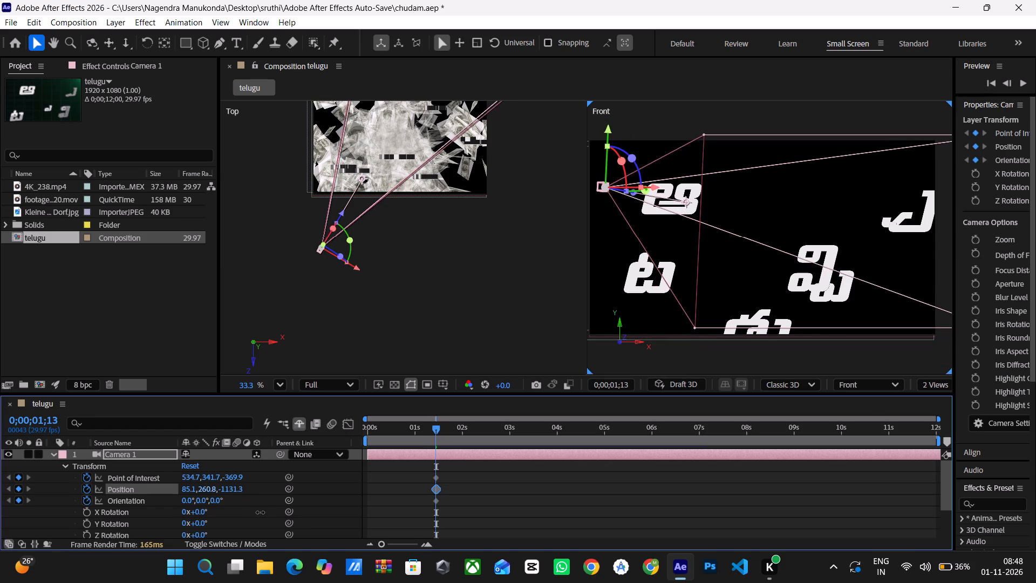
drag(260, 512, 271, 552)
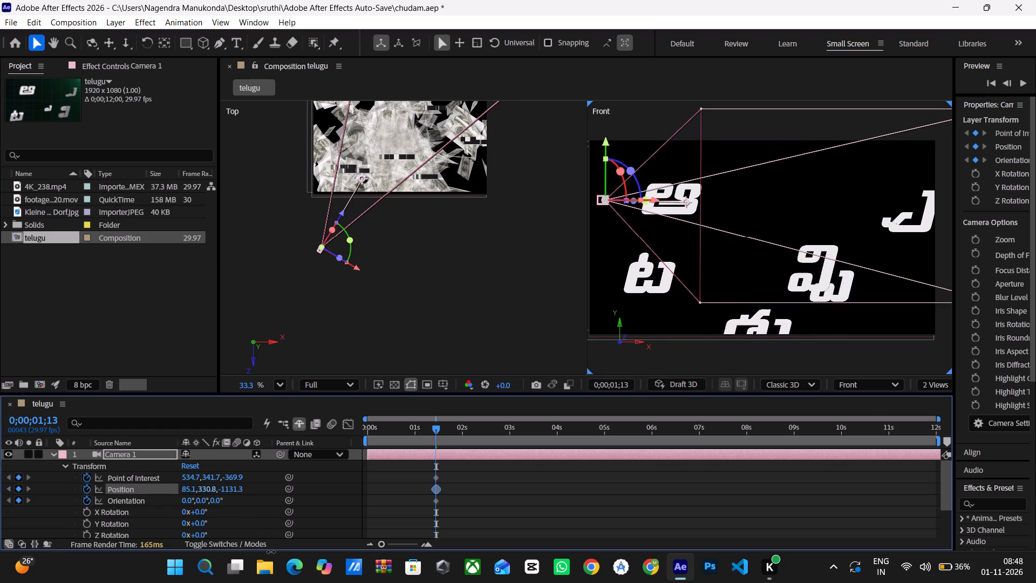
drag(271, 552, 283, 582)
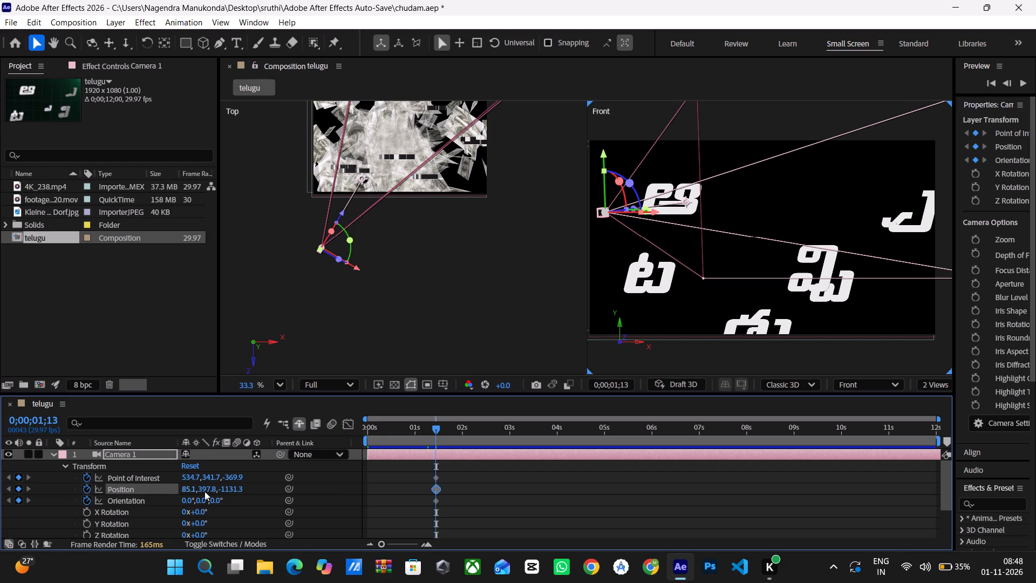
Undo Camera 1's recent transform changes back to before its Point of Interest, Position and Orientation keyframes were set at 0;00;01;13.
key(ctrl+z)
key(ctrl+z)
key(ctrl+z)
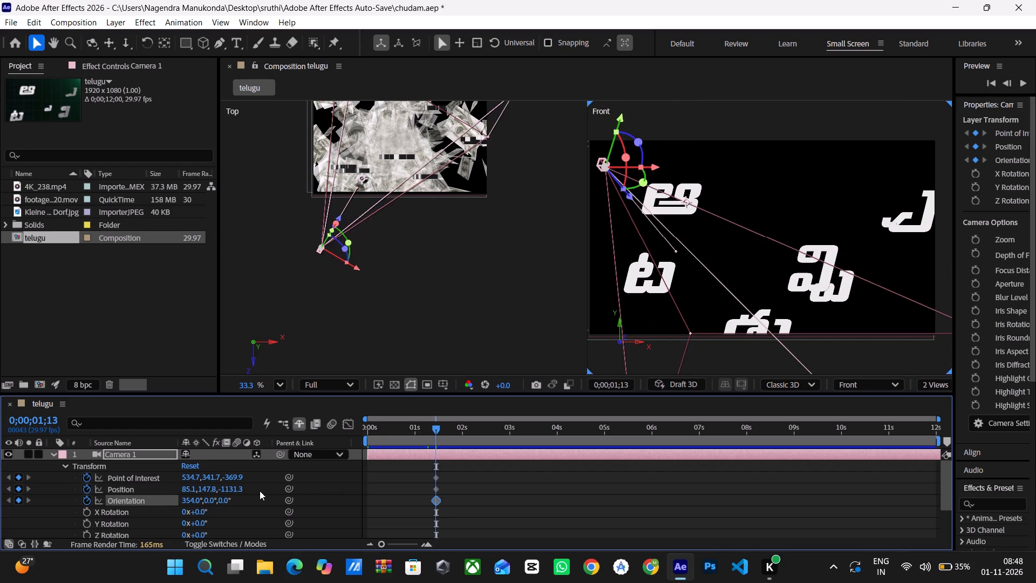
key(ctrl+z)
key(ctrl+z)
key(ctrl+z)
key(ctrl+z)
key(ctrl+z)
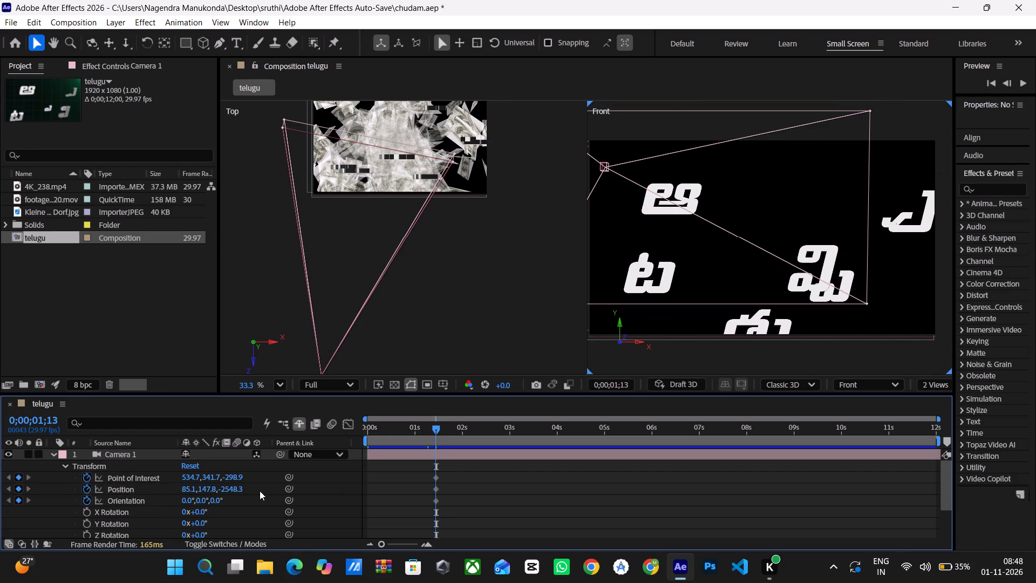
key(ctrl+z)
key(ctrl+z)
key(ctrl+z)
key(ctrl+z)
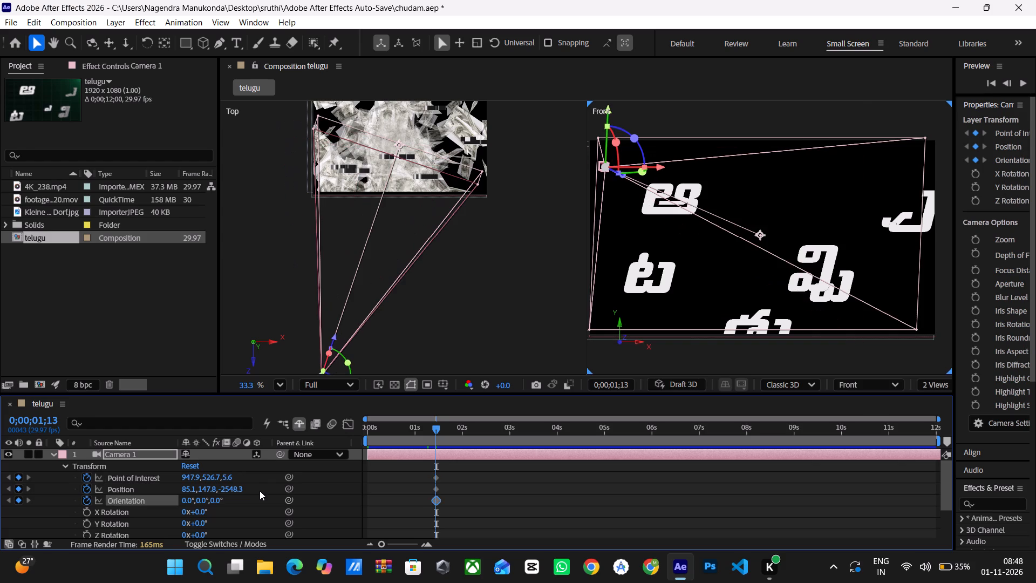
key(ctrl+z)
key(ctrl+z)
key(ctrl+z)
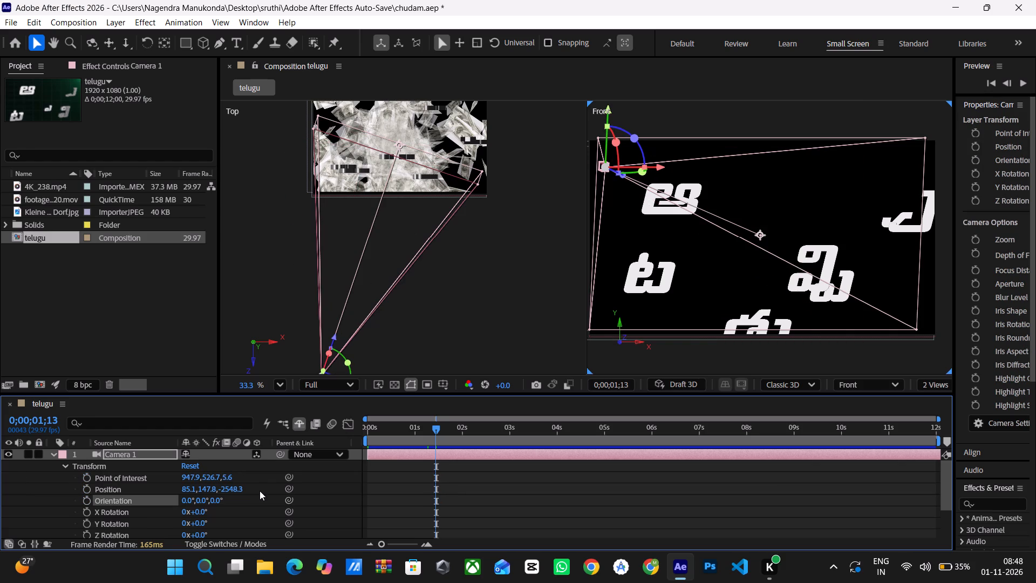
Preview the title animation between about 6 and 10 seconds to examine when the letters finish assembling.
click(842, 439)
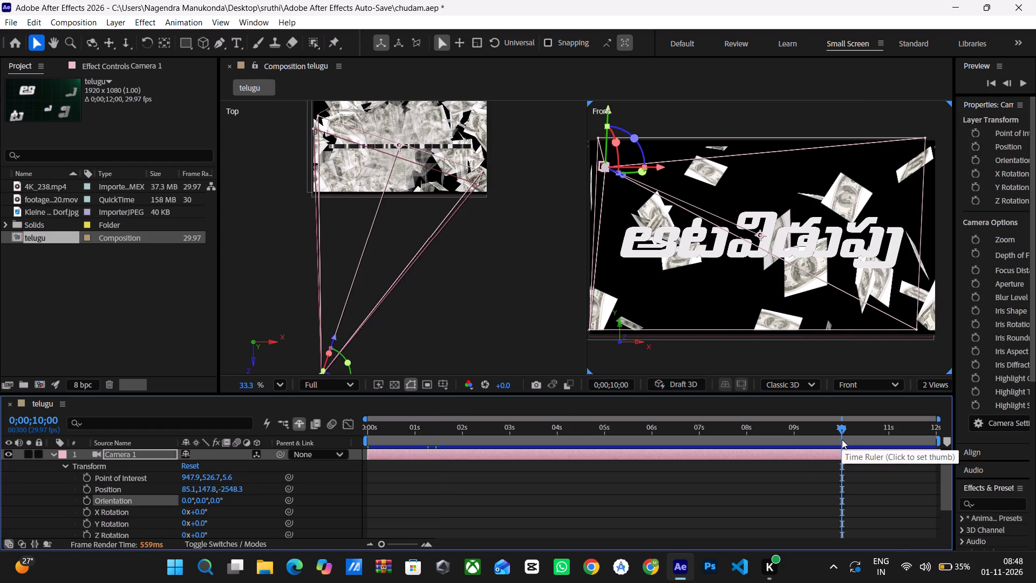
click(794, 436)
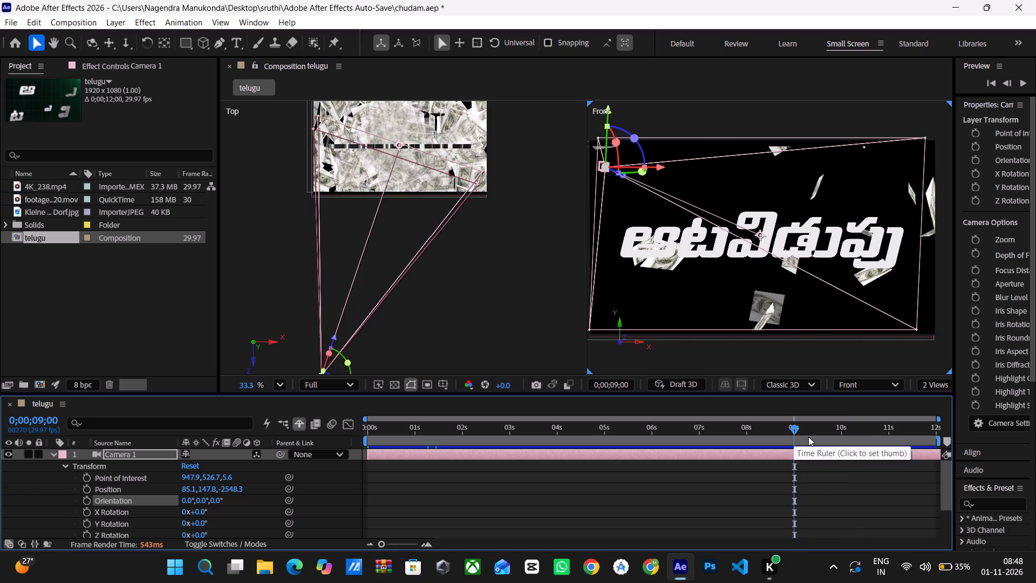
click(745, 436)
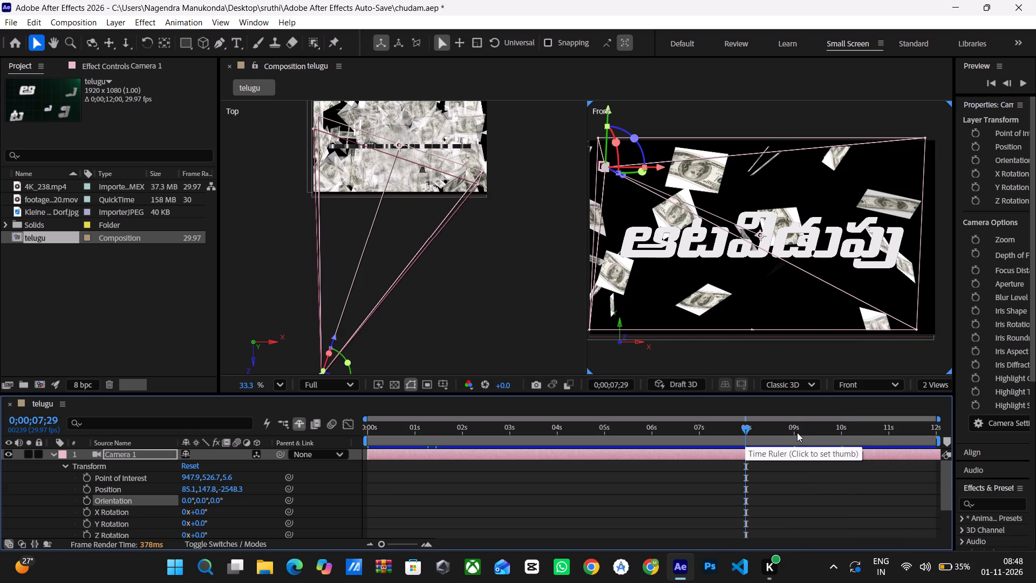
click(797, 432)
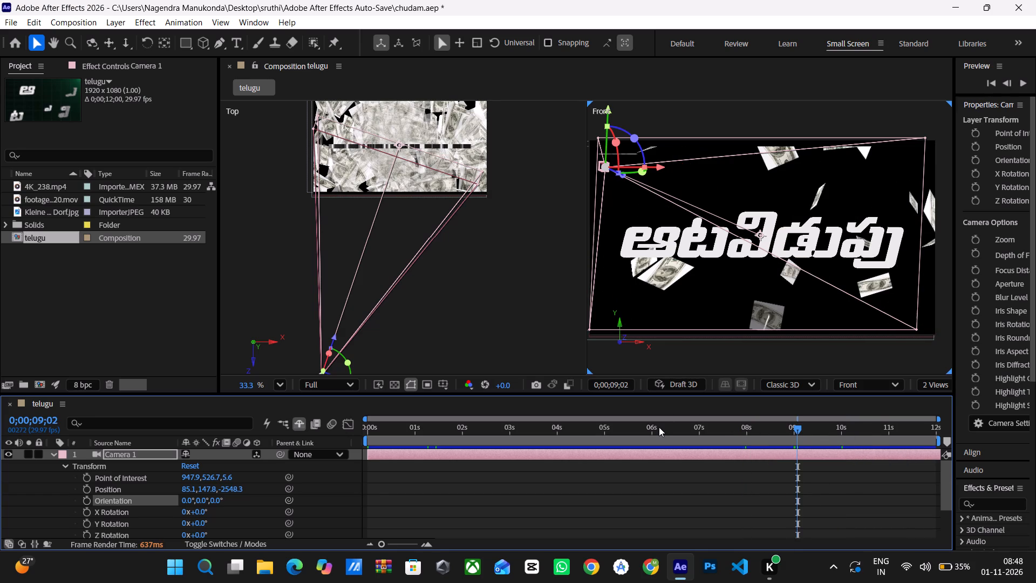
click(659, 427)
key(space)
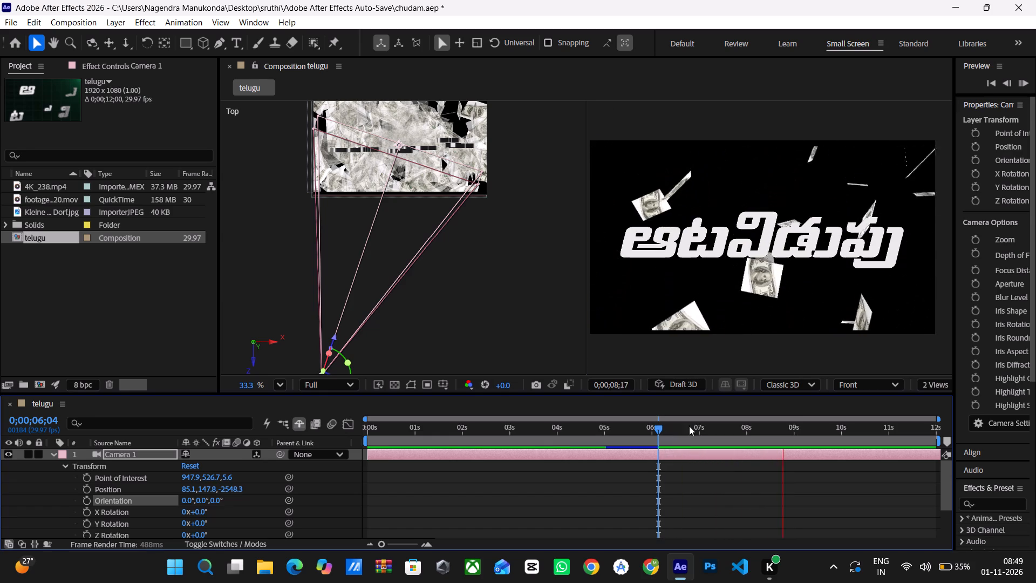
click(732, 431)
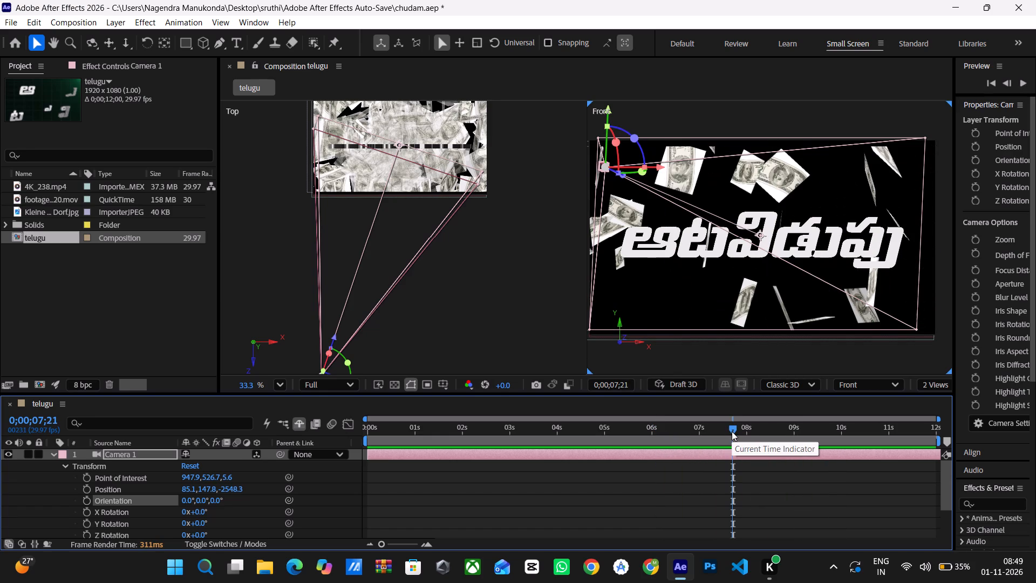
click(741, 431)
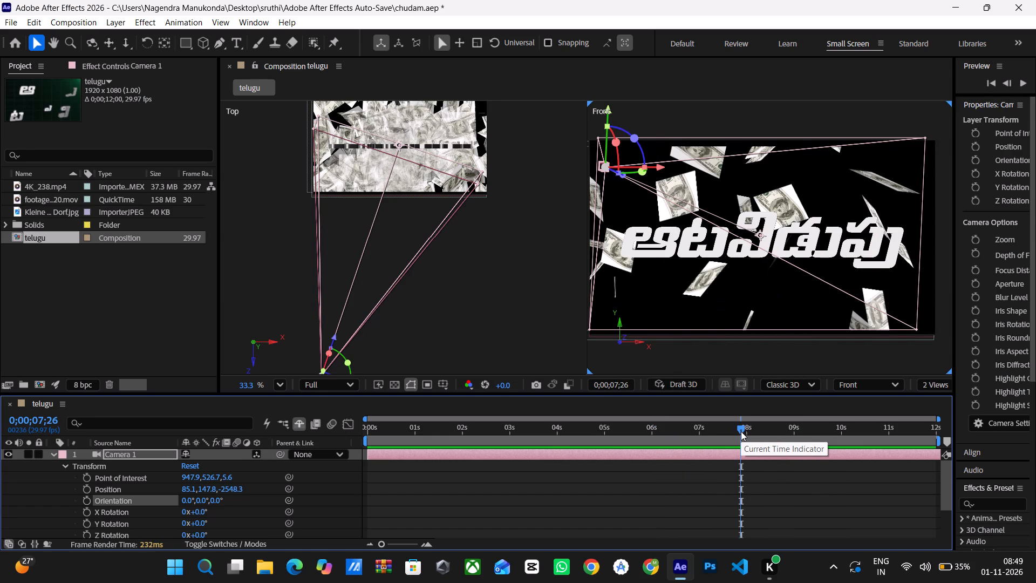
click(732, 431)
click(741, 431)
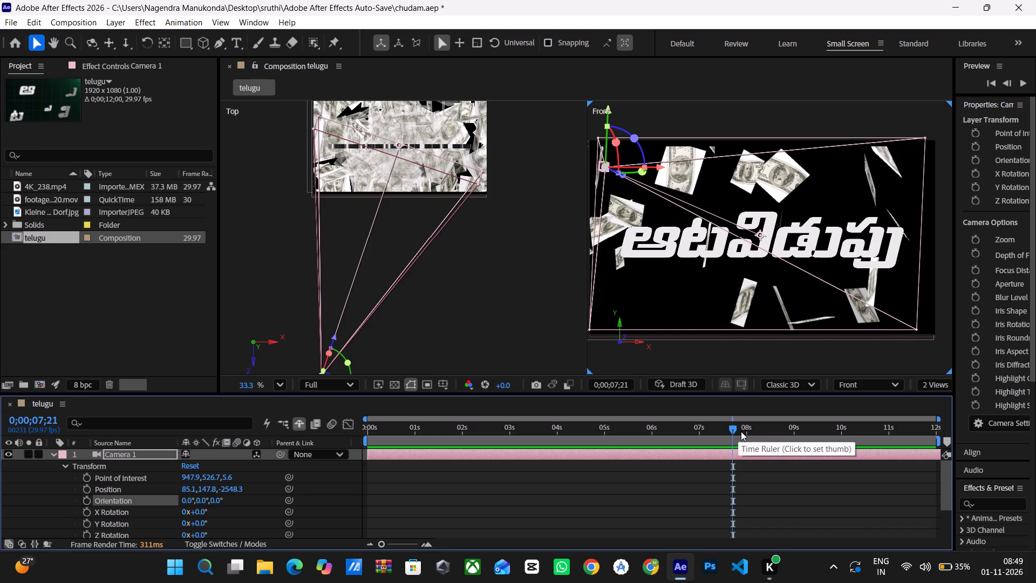
click(750, 431)
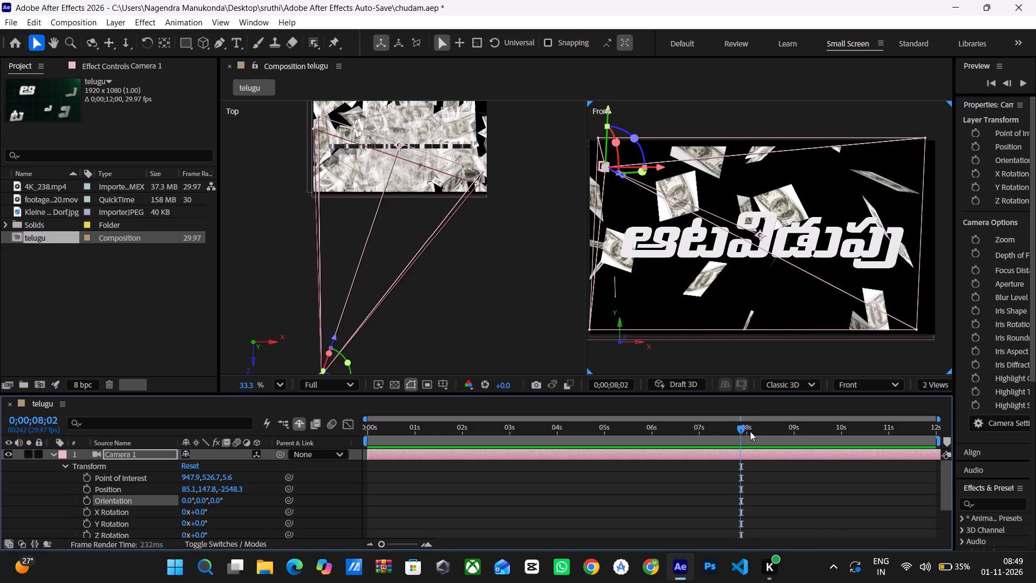
click(672, 428)
key(space)
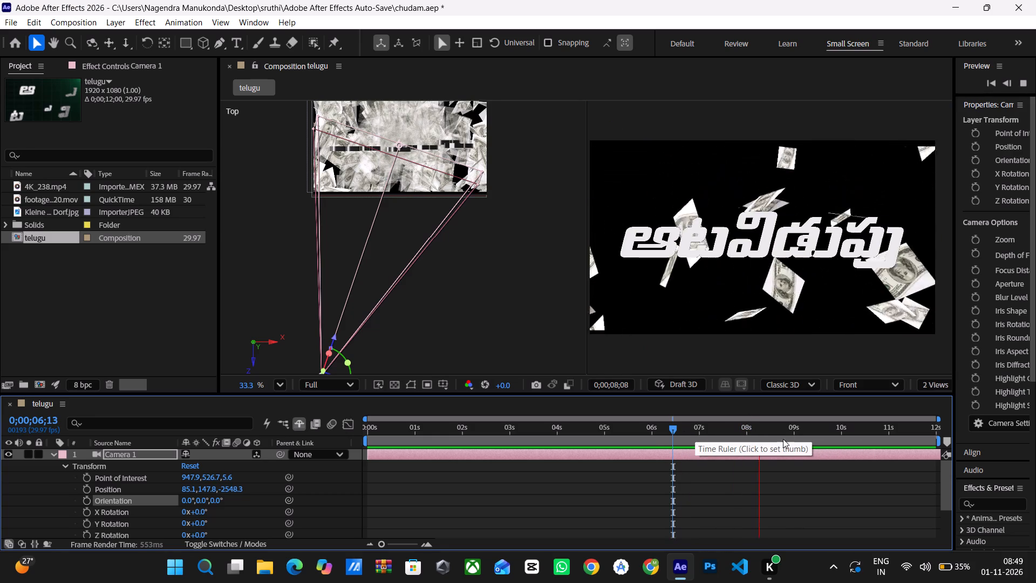
click(760, 431)
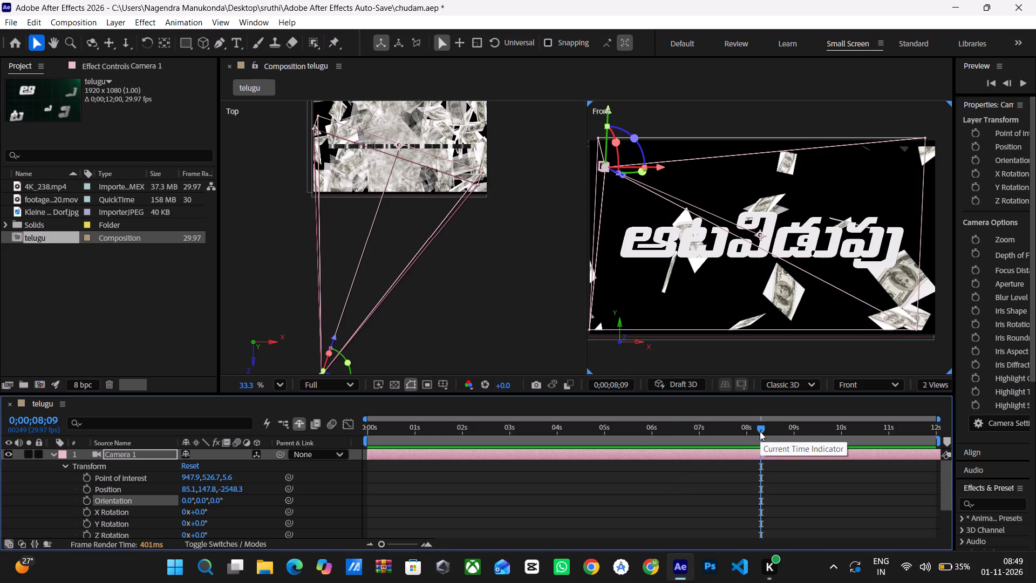
Set keyframes for Camera 1's Point of Interest, Position and Orientation at 0;00;08;04.
click(753, 429)
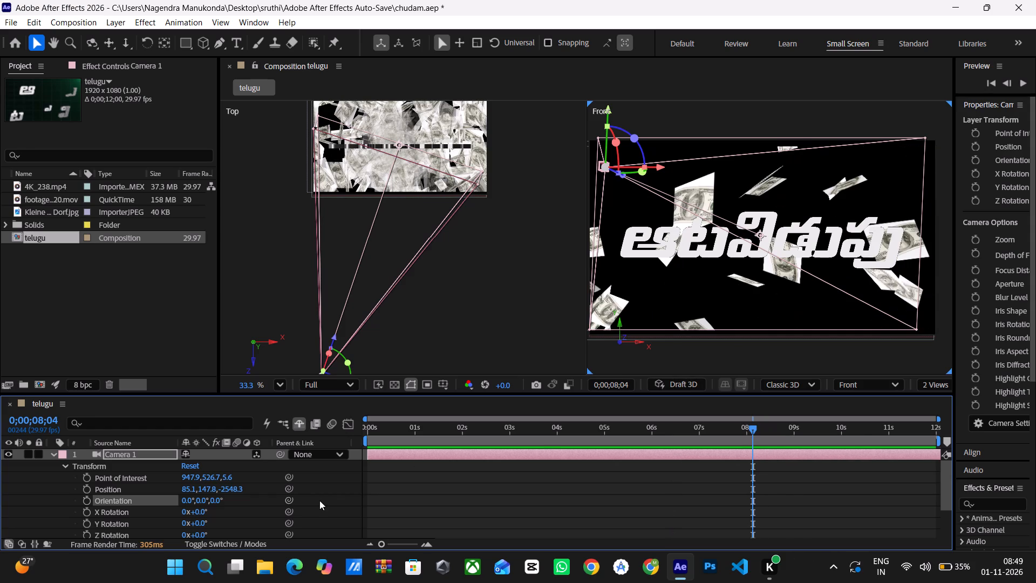
click(89, 482)
click(86, 488)
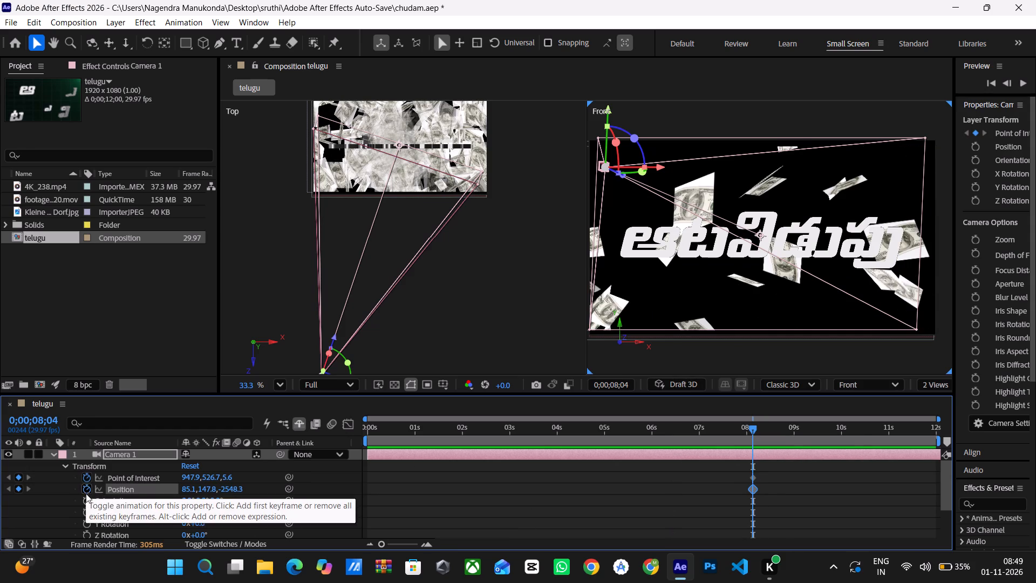
click(85, 499)
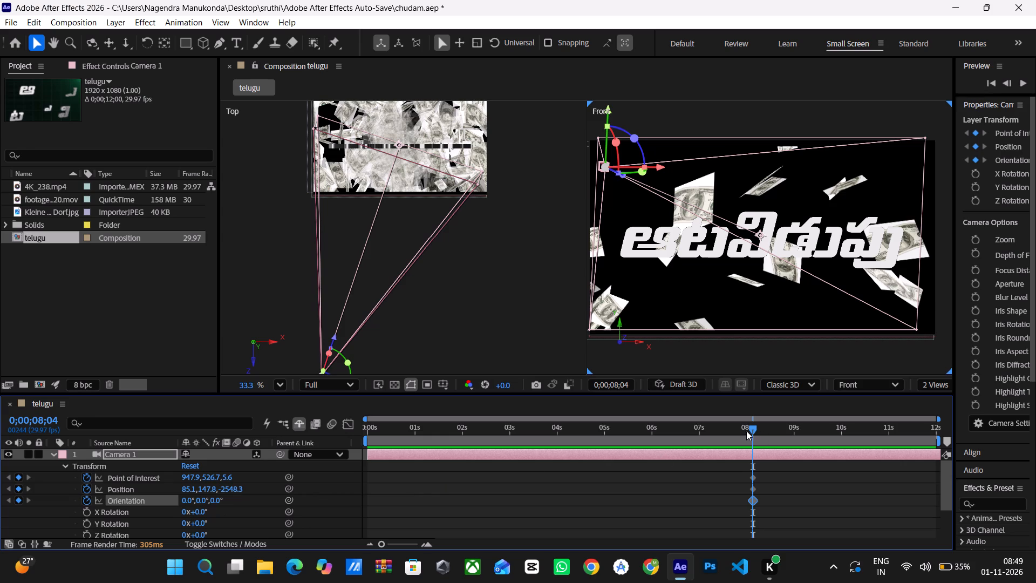
At 0;00;00;00, move Camera 1 in the Top view closer to the letters, to a Position of about 133.1, 147.8, -667.3.
drag(752, 430, 587, 453)
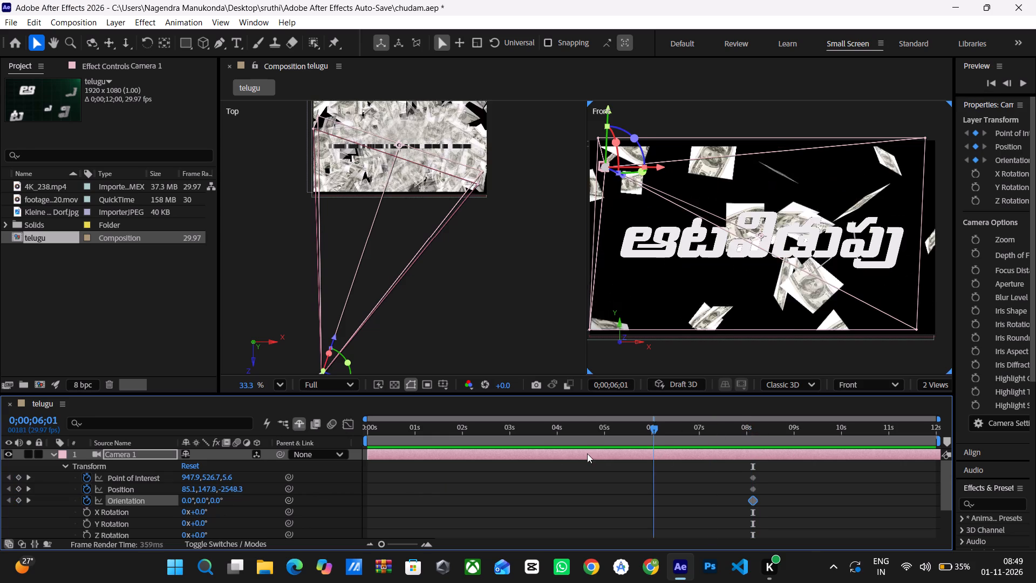
drag(587, 453, 401, 490)
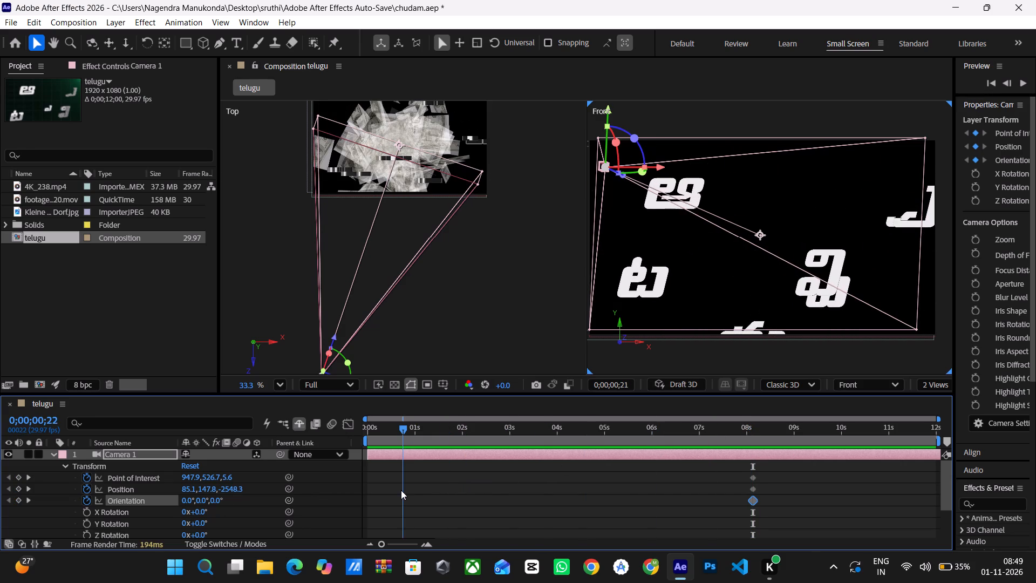
drag(401, 490, 343, 506)
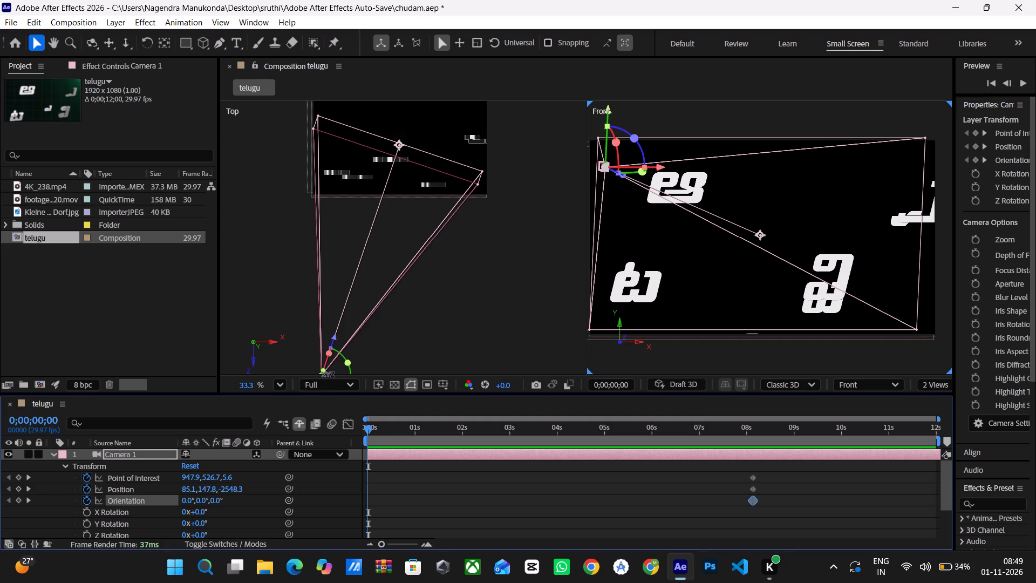
drag(323, 374, 333, 289)
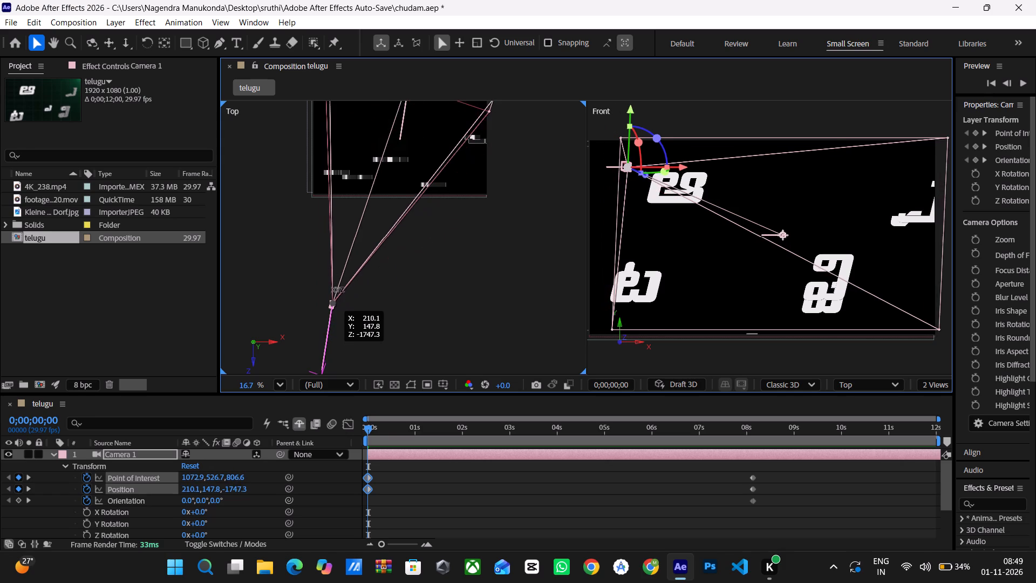
drag(333, 289, 332, 213)
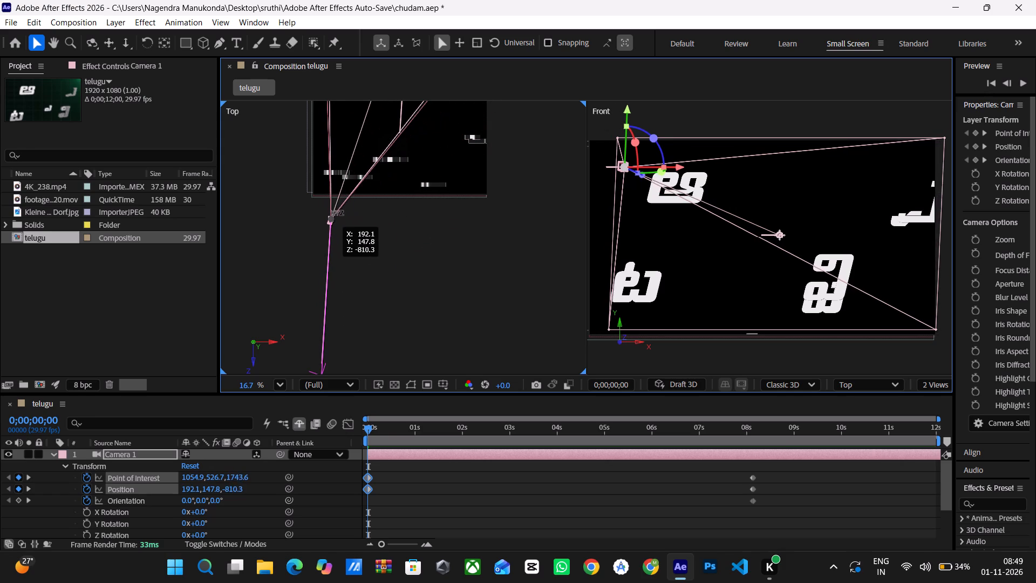
drag(332, 213, 328, 204)
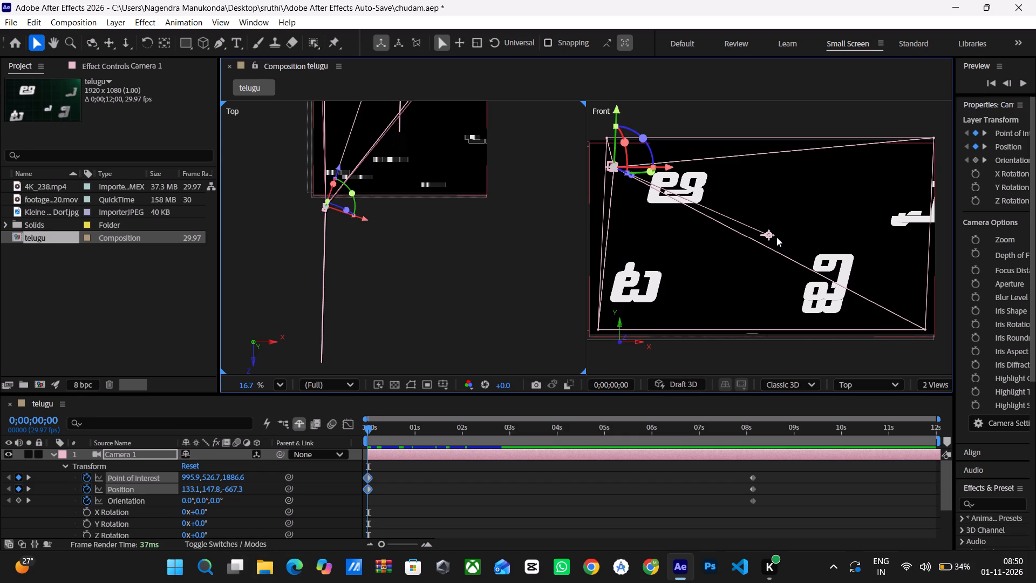
Move Camera 1's Point of Interest in the Front view onto the upper-left letter, to about 362.9, 316.7, 1886.6.
drag(771, 234, 717, 207)
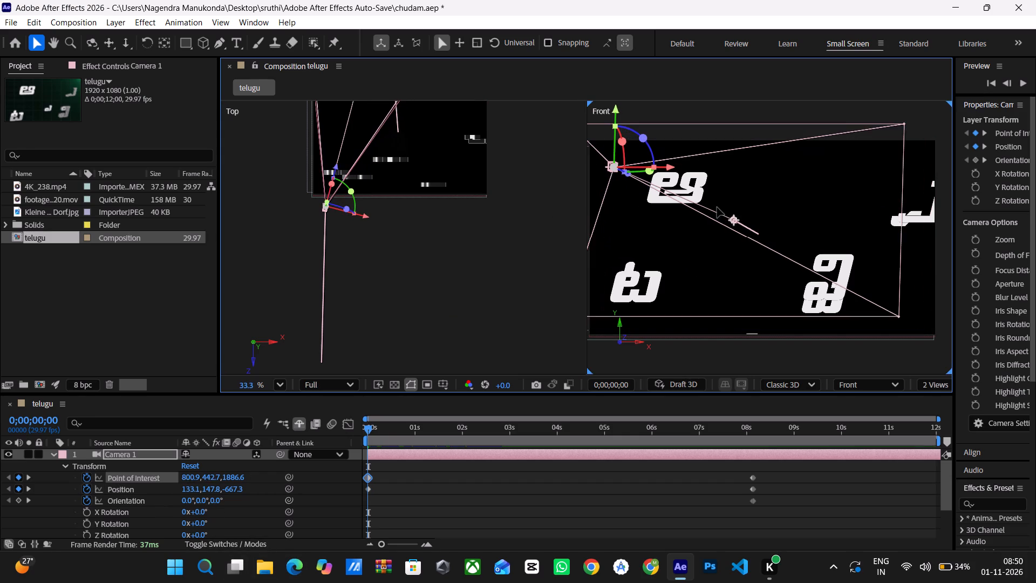
drag(717, 207, 683, 189)
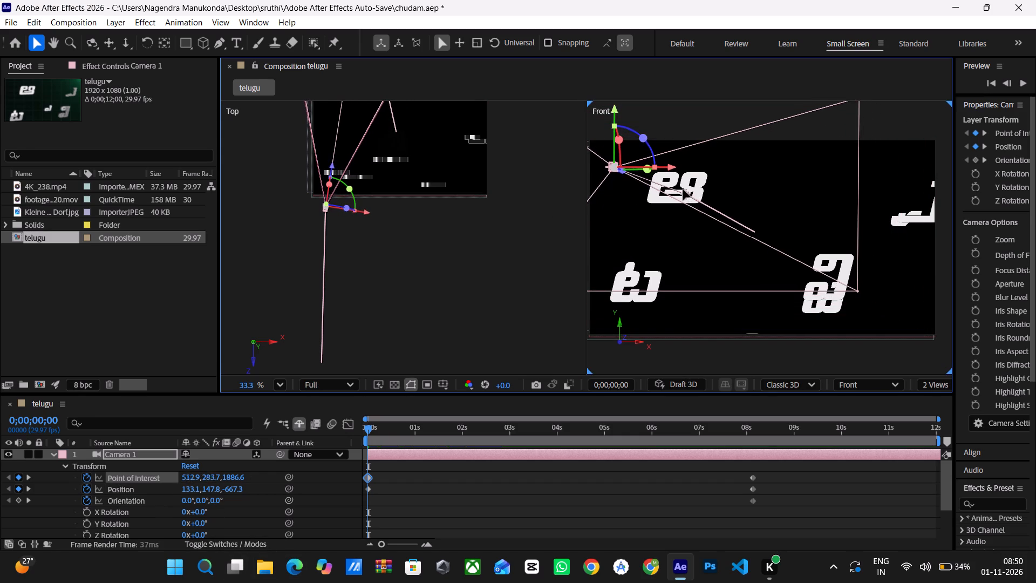
drag(683, 189, 657, 195)
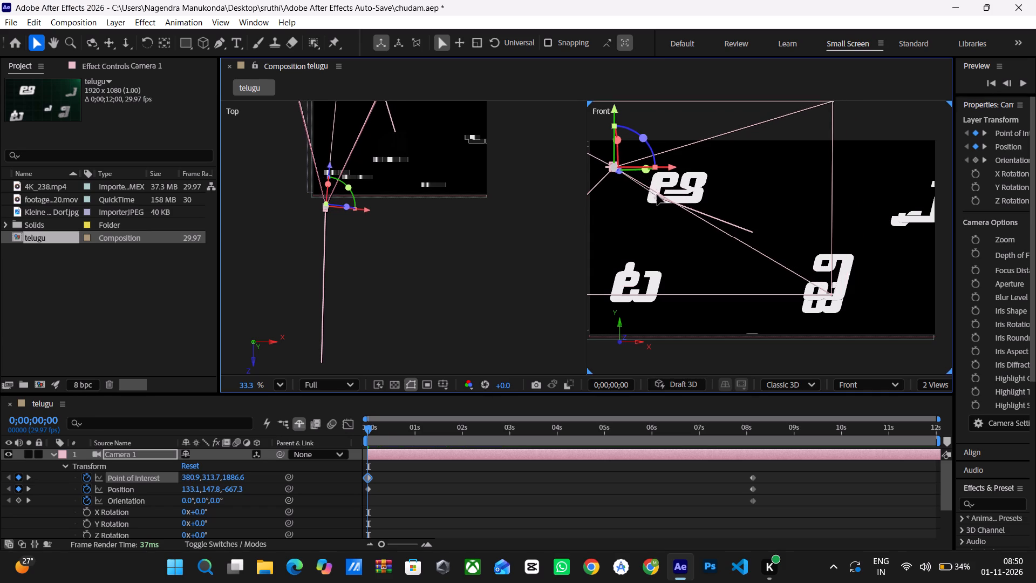
drag(657, 195, 657, 196)
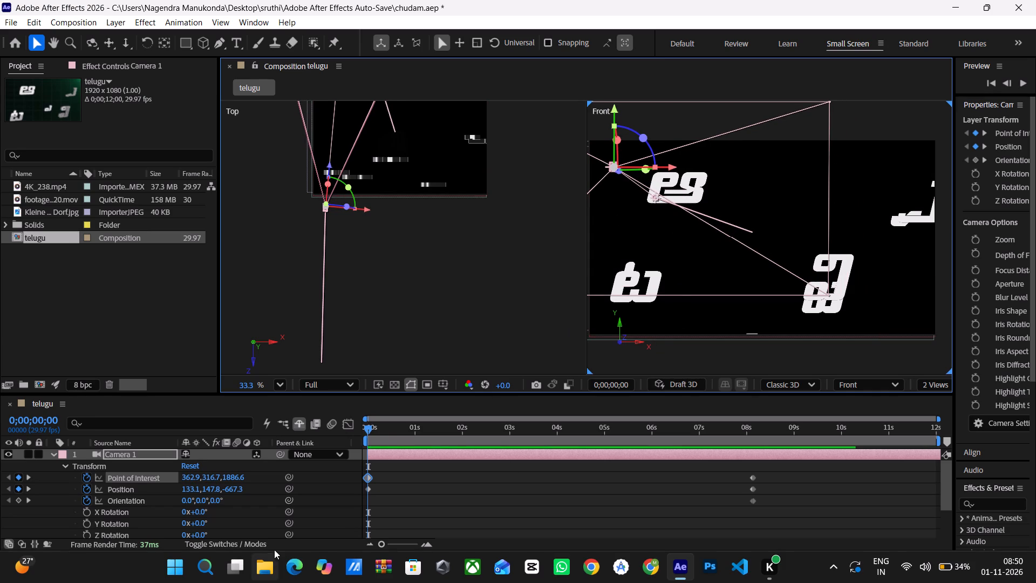
Change Camera 1's Position Z at 0;00;00;00 to about -526.3.
drag(231, 487, 238, 489)
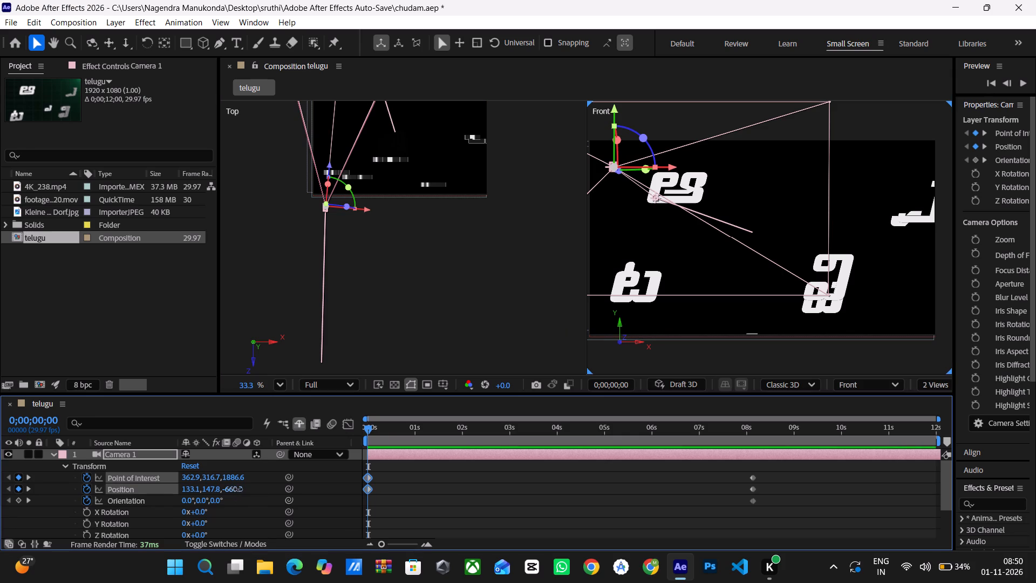
drag(238, 489, 337, 525)
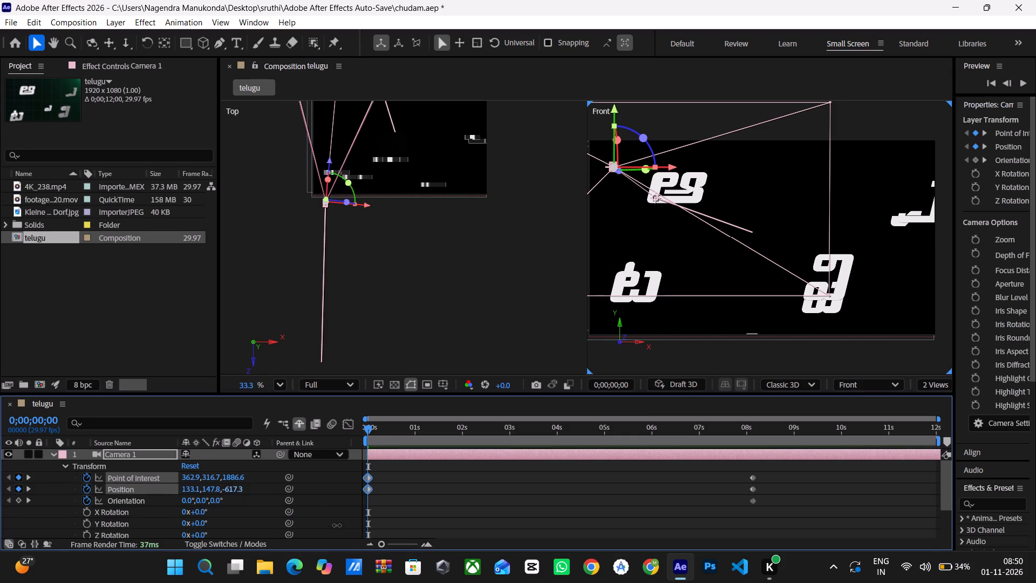
drag(337, 525, 462, 582)
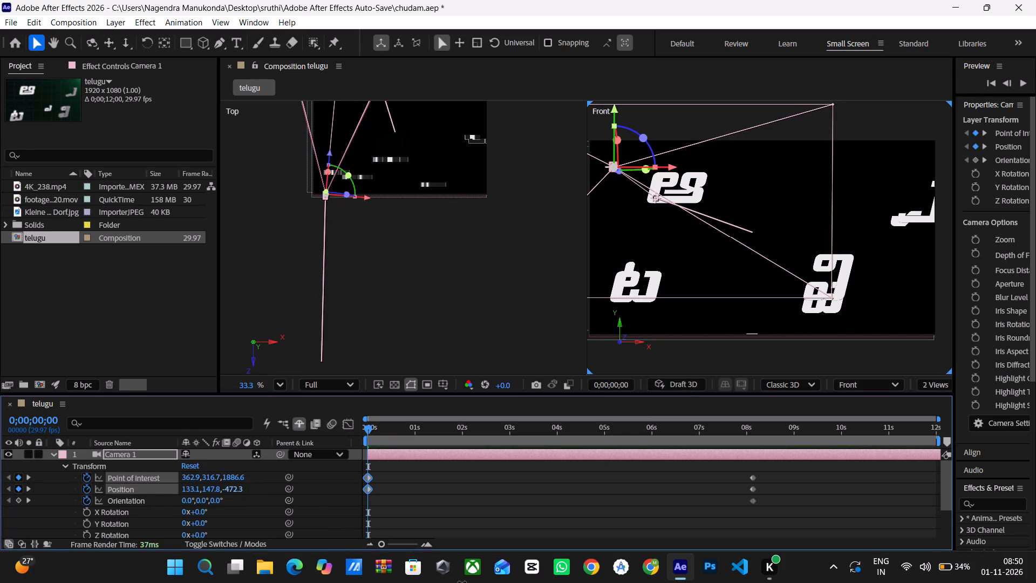
drag(462, 582, 376, 559)
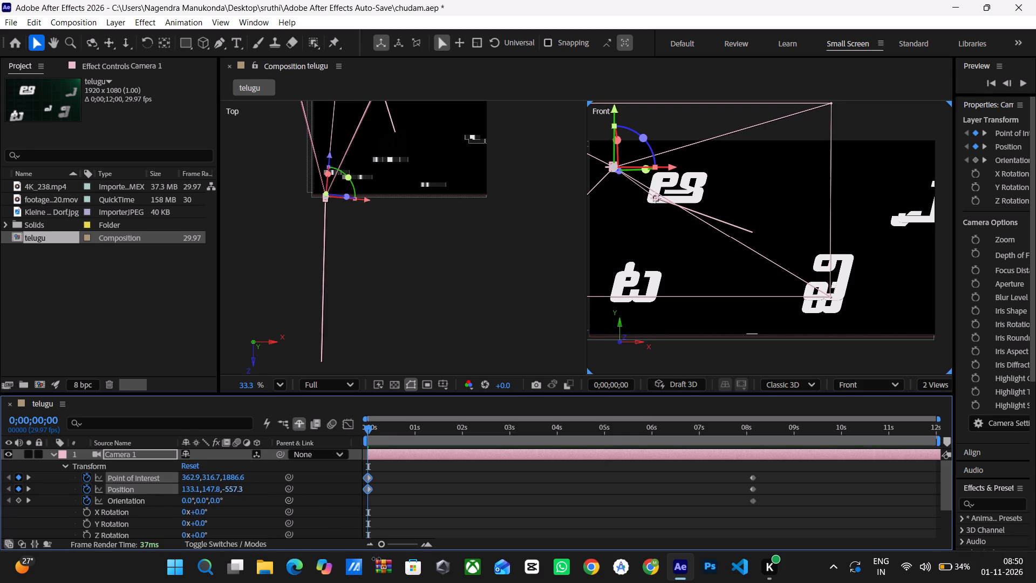
drag(376, 559, 408, 570)
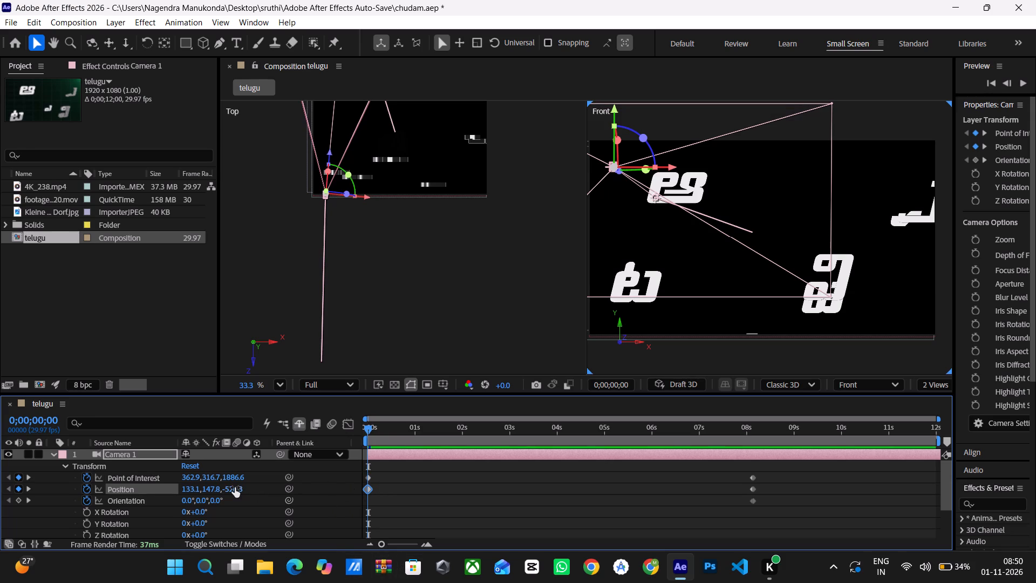
Change Camera 1's Z Orientation at 0;00;00;00 to 7.0°.
drag(214, 503, 226, 501)
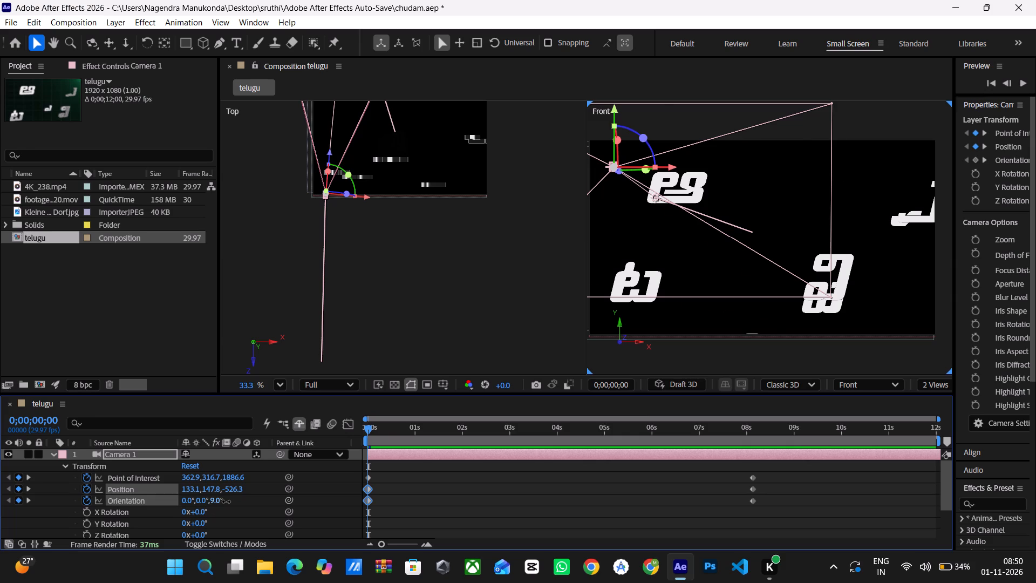
drag(226, 501, 208, 485)
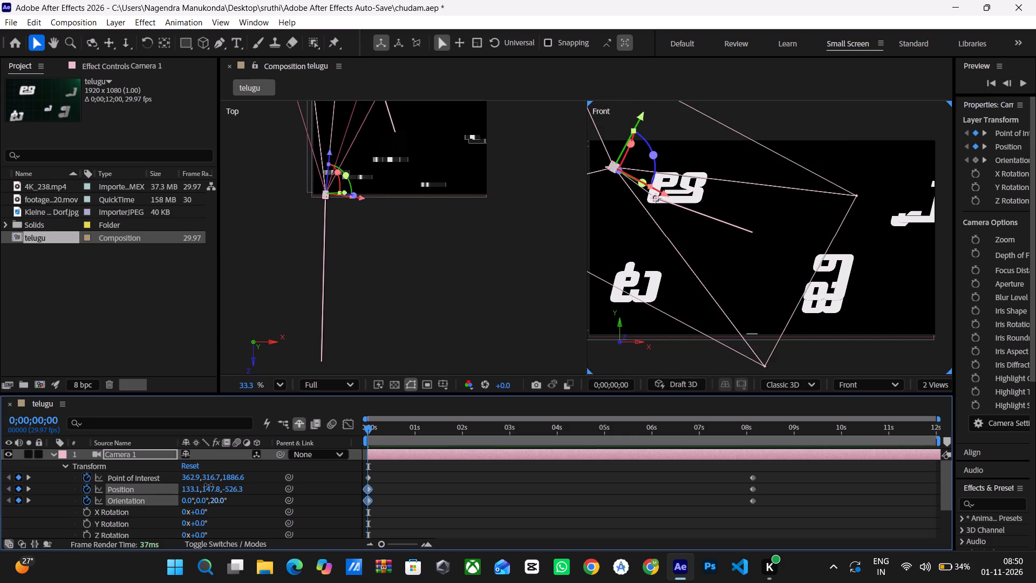
drag(208, 485, 201, 484)
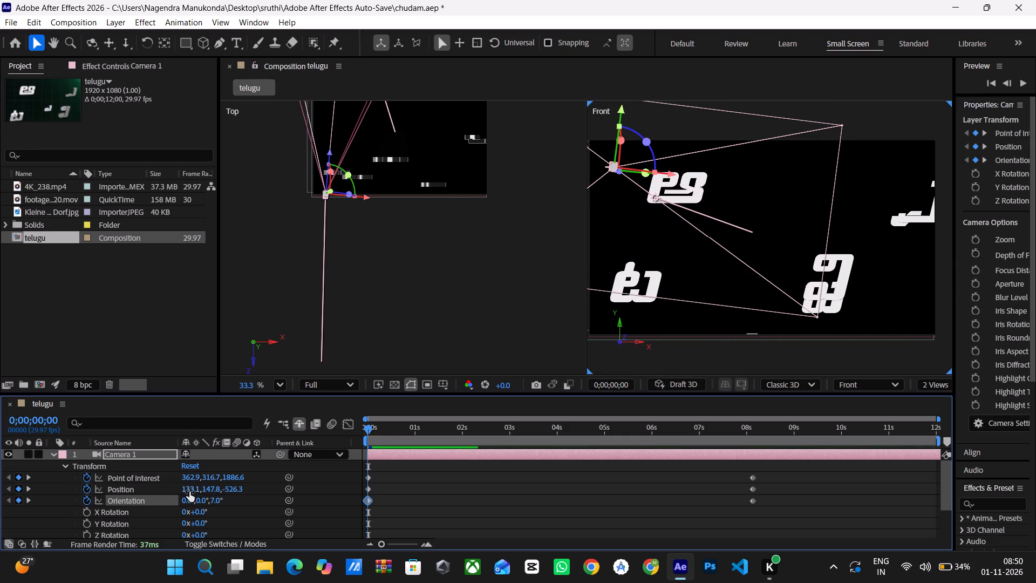
Change Camera 1's Position at 0;00;00;00 to about 99.1 in X and 295.8 in Y.
drag(189, 492, 172, 497)
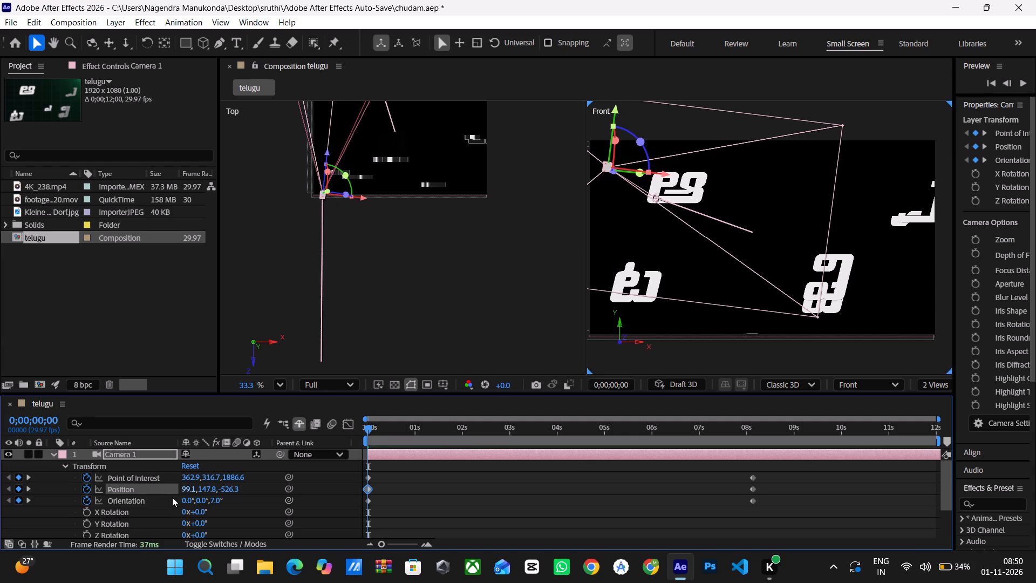
drag(202, 491, 223, 495)
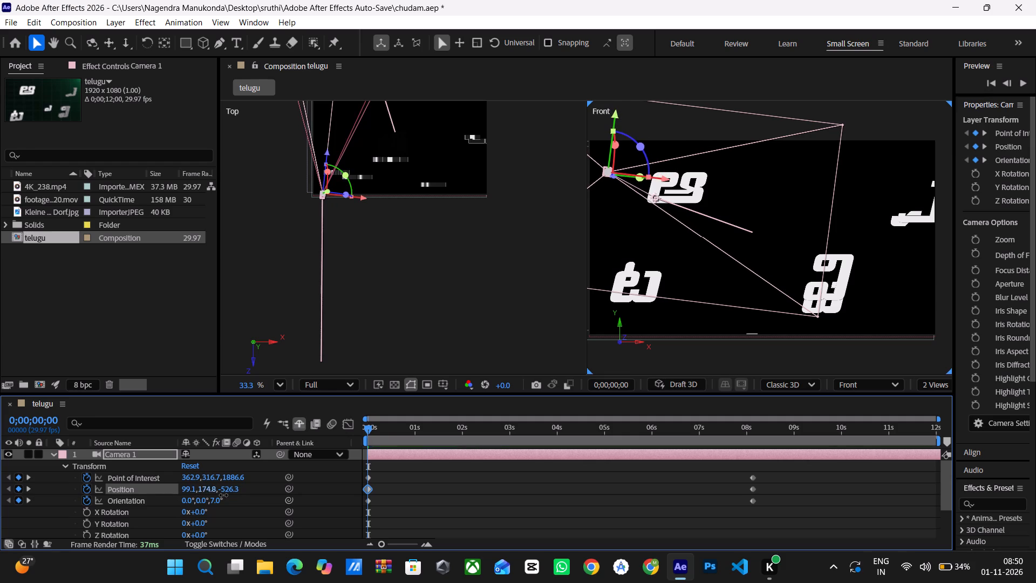
drag(223, 495, 281, 511)
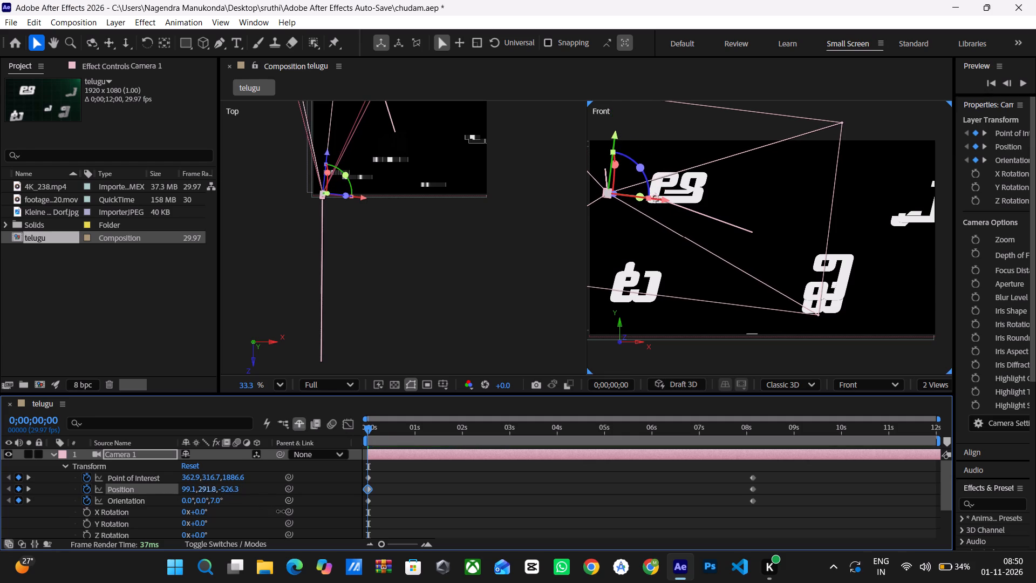
drag(281, 511, 281, 512)
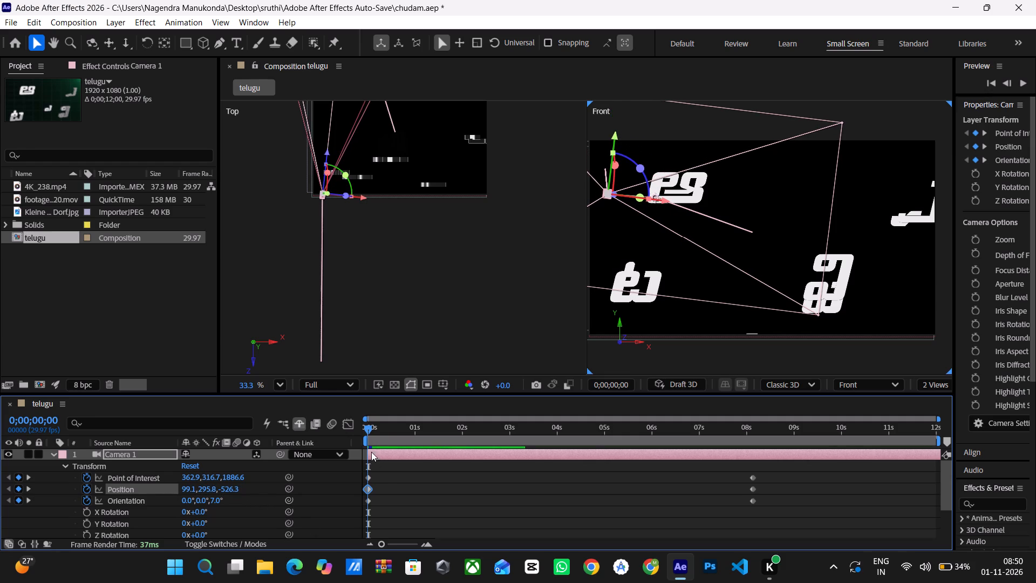
At 0;00;01;20, move Camera 1 in the Front view down beside the lower-left letter, to a Position of about -35.8, 640.5, -940.6.
drag(367, 425, 434, 437)
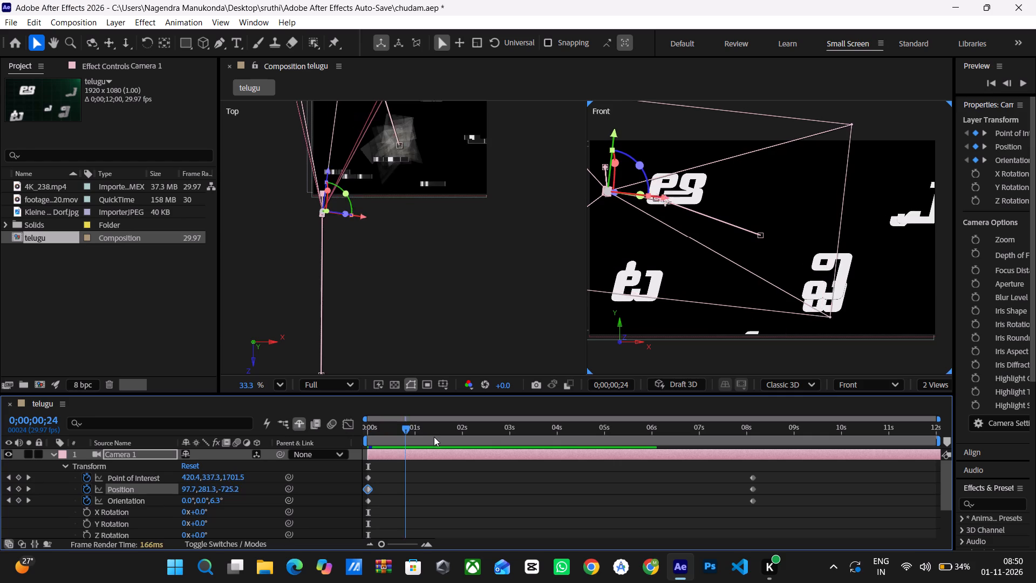
drag(434, 437, 435, 437)
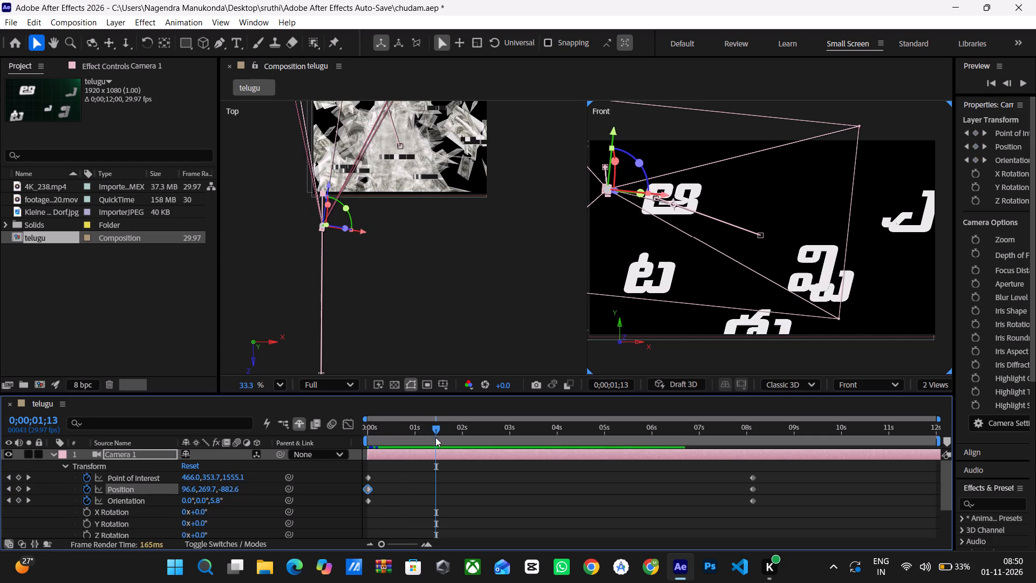
drag(435, 437, 451, 443)
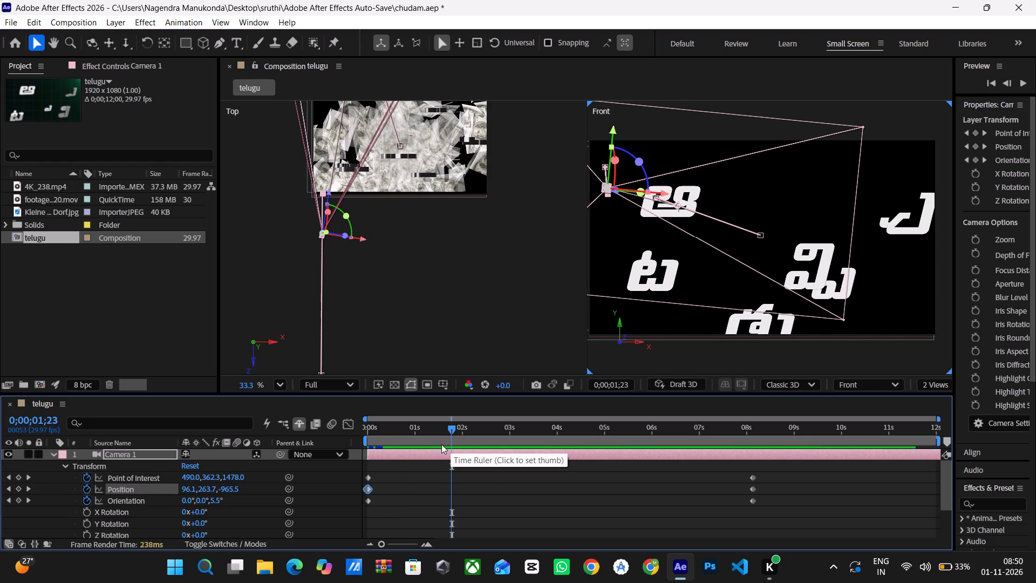
click(437, 435)
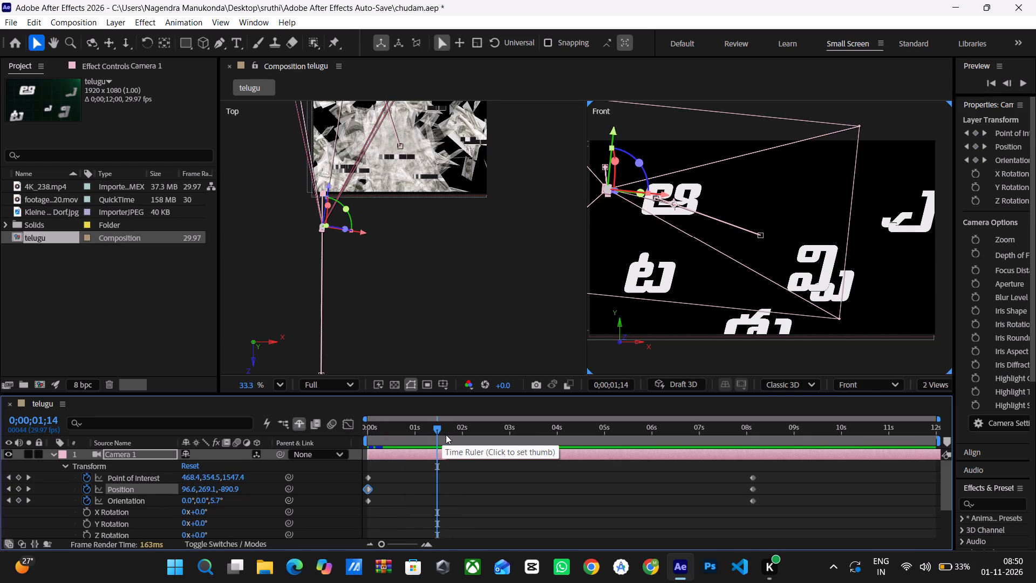
click(446, 435)
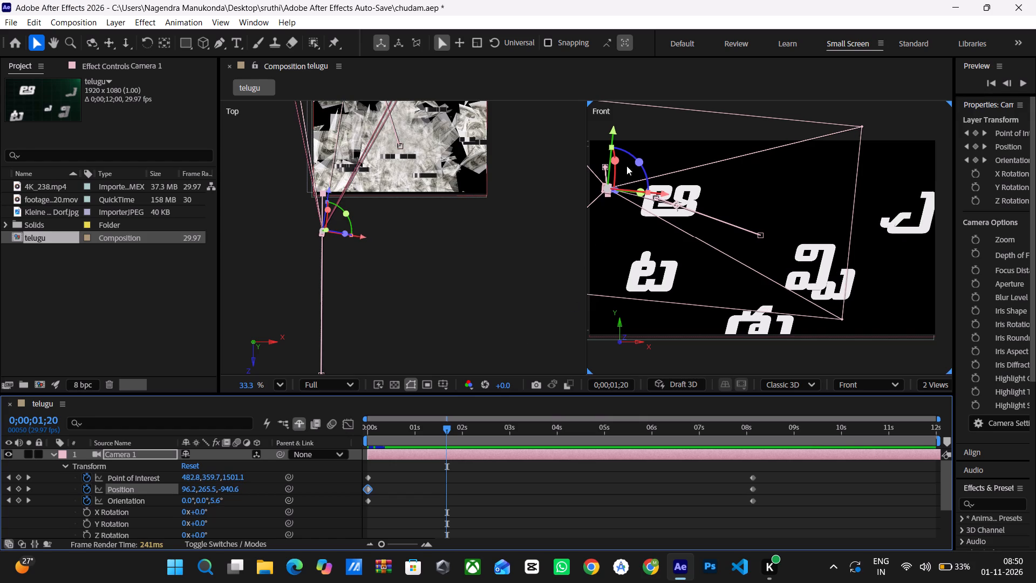
drag(603, 189, 610, 215)
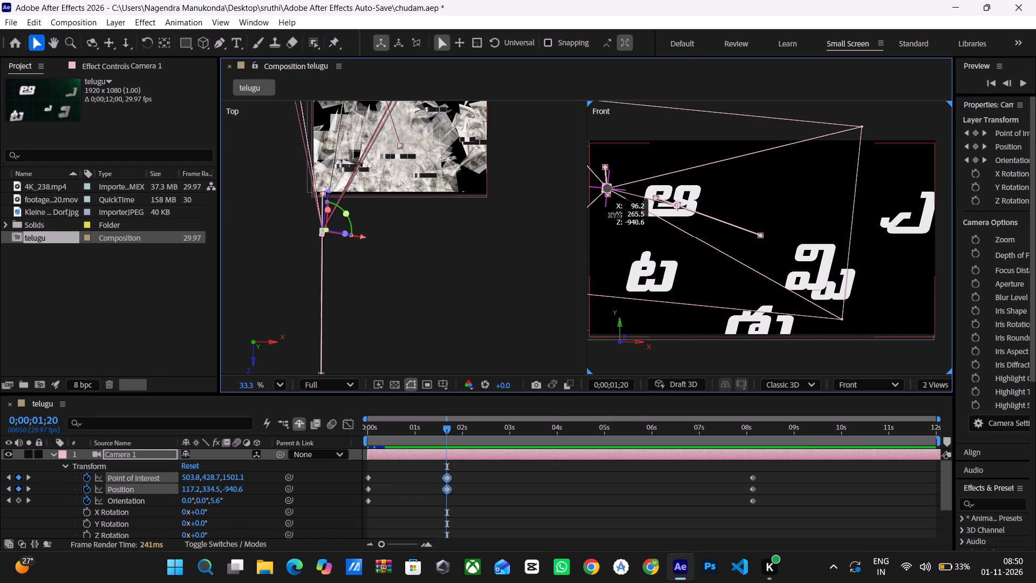
drag(610, 215, 606, 250)
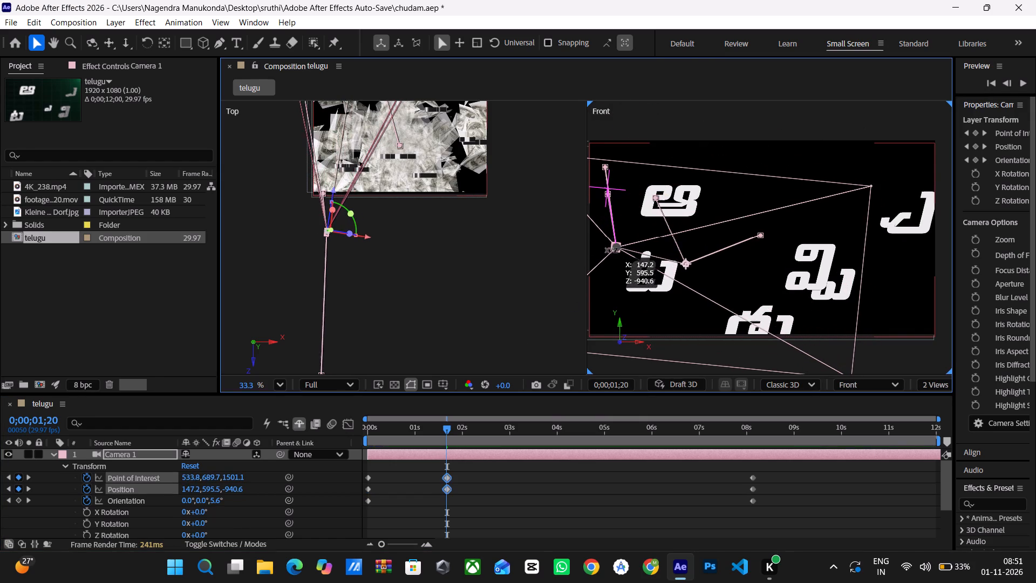
drag(606, 250, 579, 256)
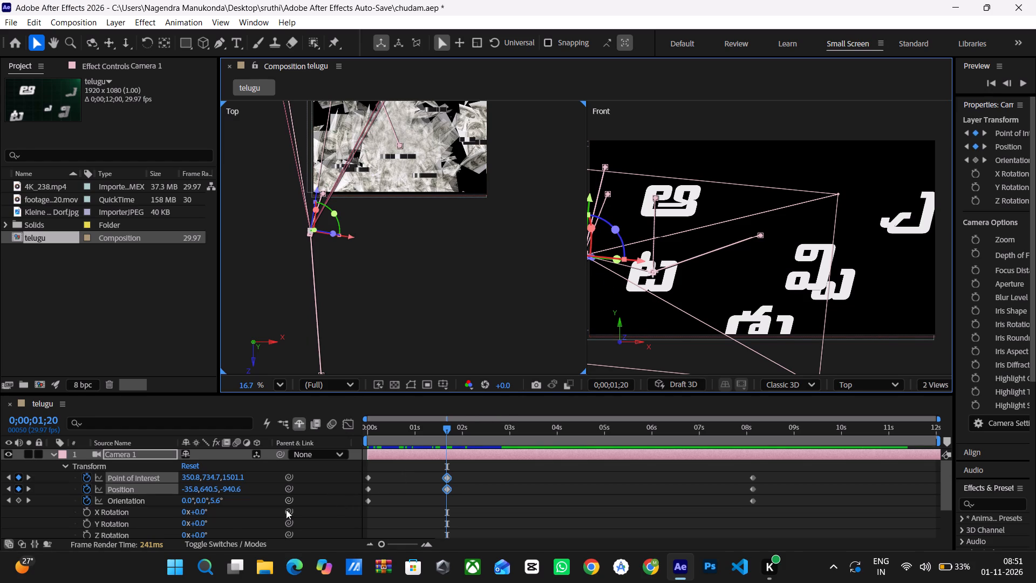
Set Camera 1's Z Orientation at 0;00;01;20 to 0°.
drag(213, 501, 197, 503)
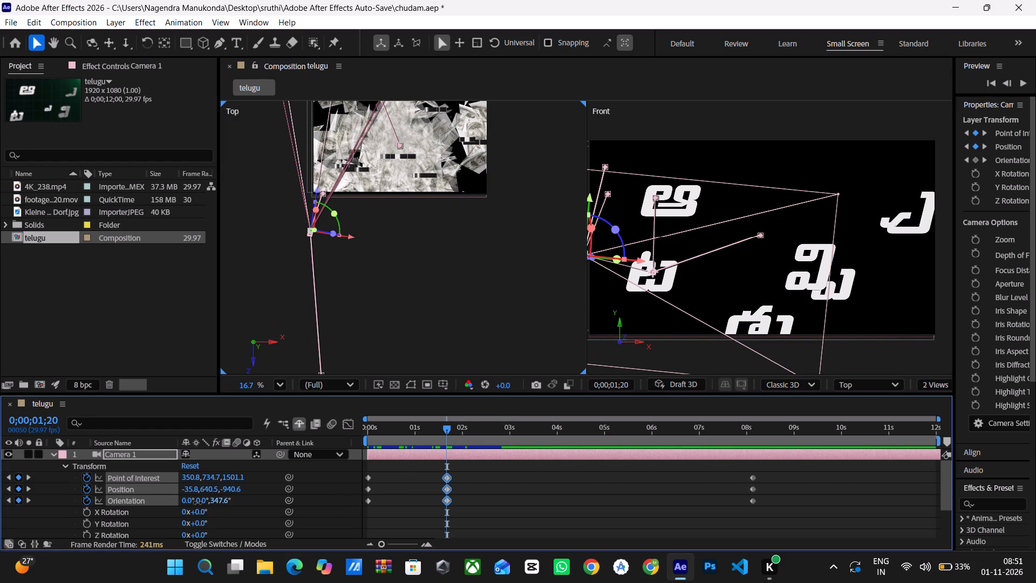
drag(197, 503, 259, 507)
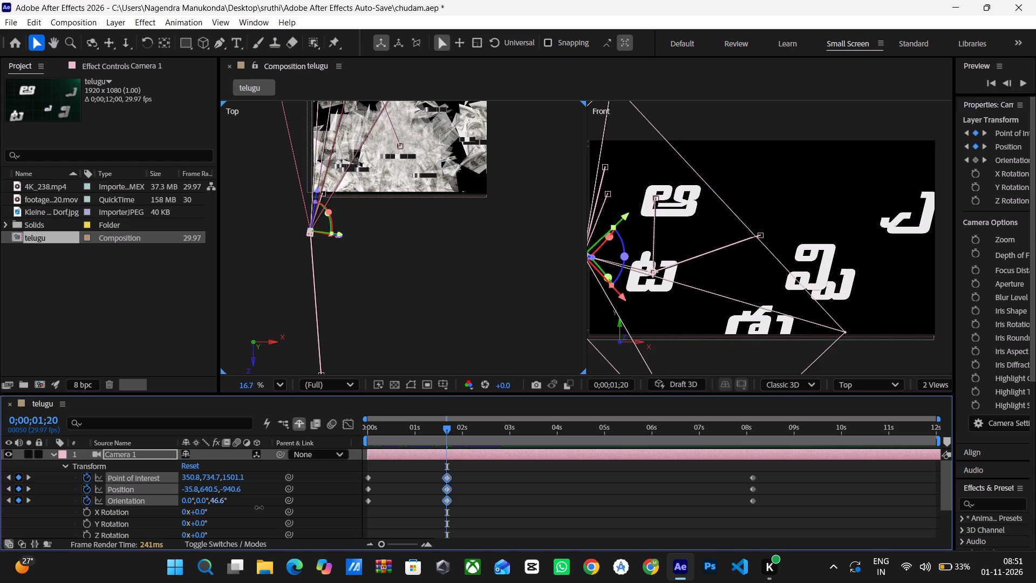
drag(259, 507, 269, 507)
double_click(216, 498)
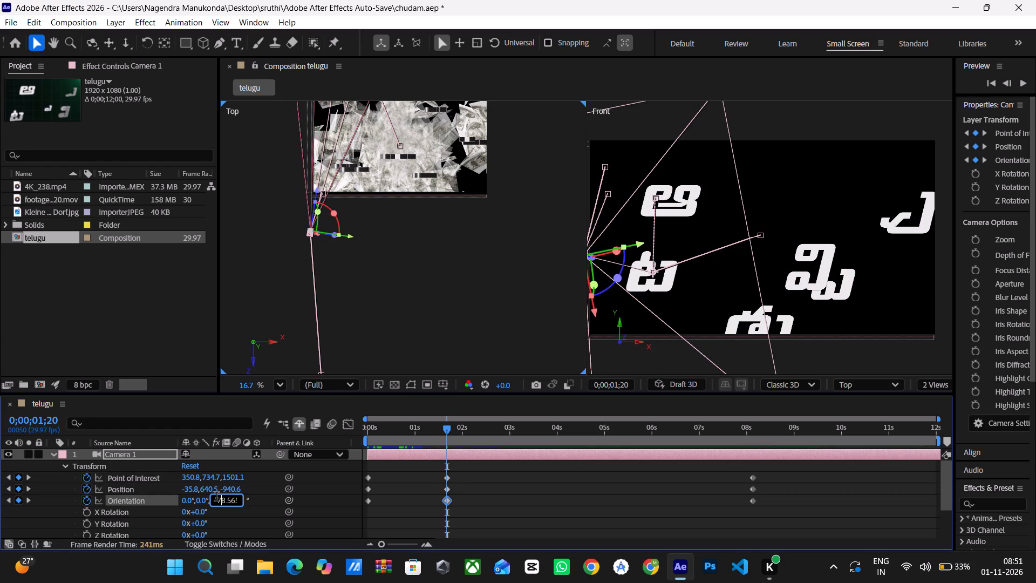
double_click(216, 498)
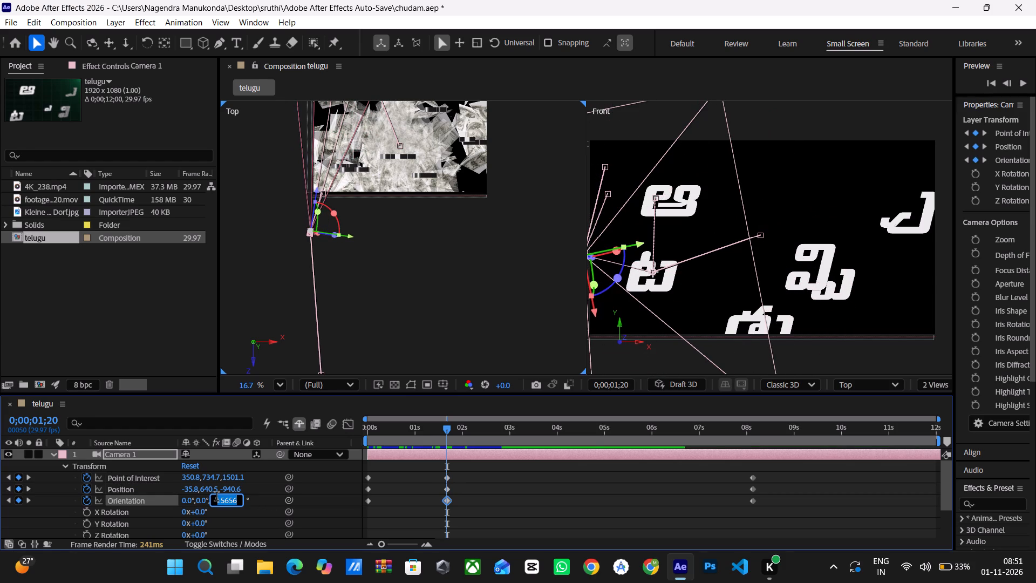
key(0)
key(Return)
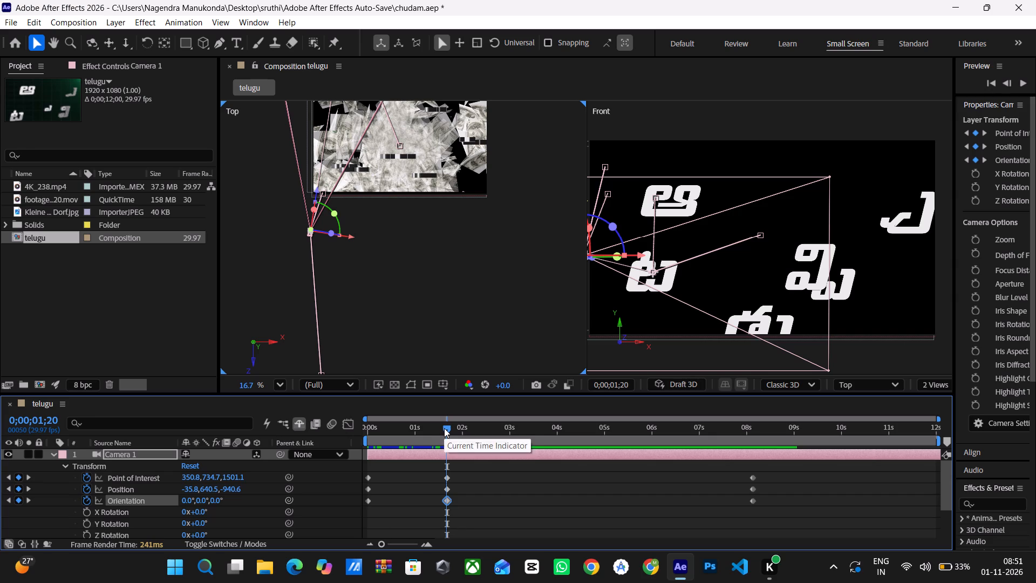
At 0;00;04;24, move Camera 1's Point of Interest in the Front view to about 1663.1, 621.9, 776.5.
drag(444, 428, 551, 439)
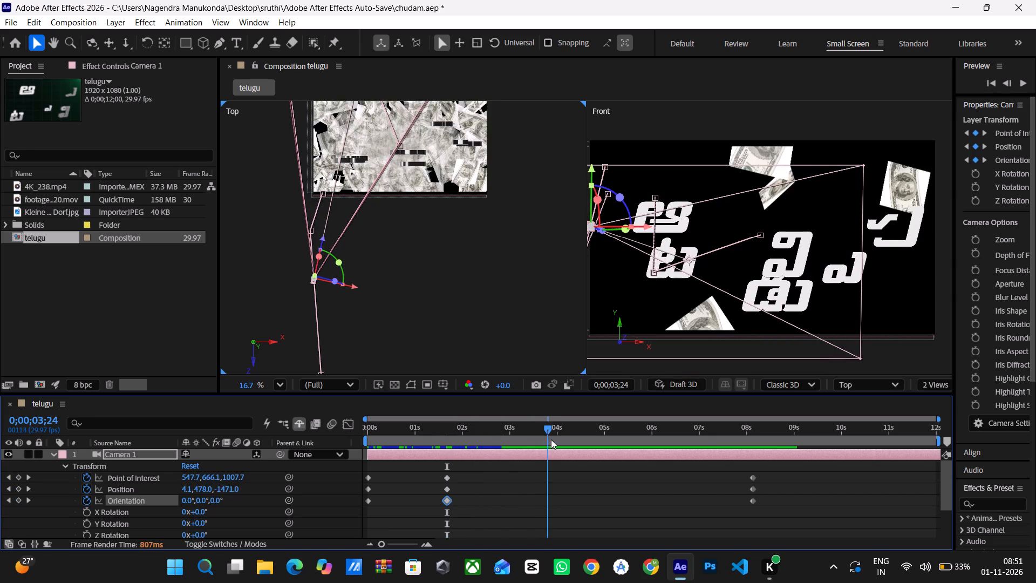
drag(551, 439, 592, 437)
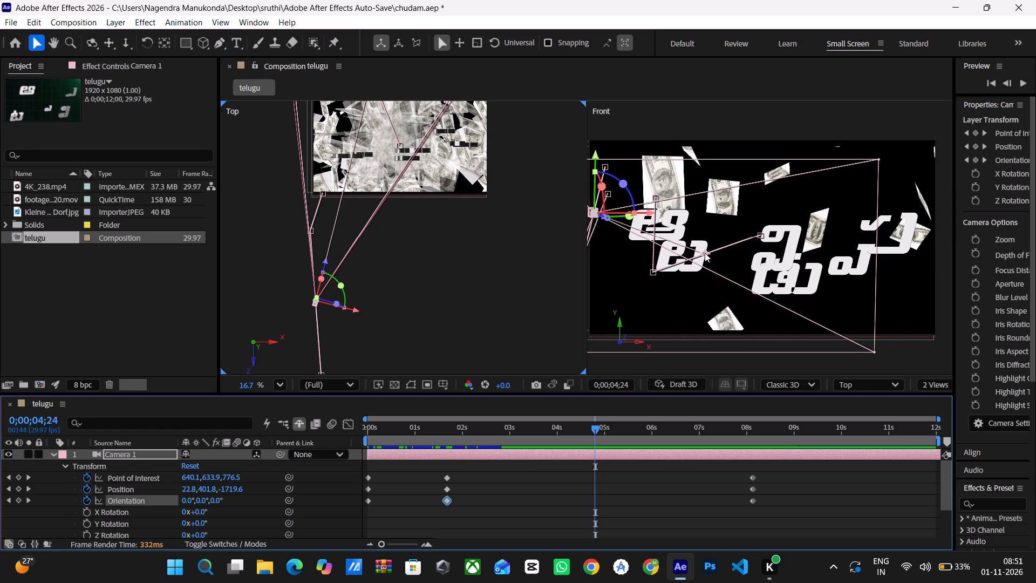
drag(705, 253, 805, 250)
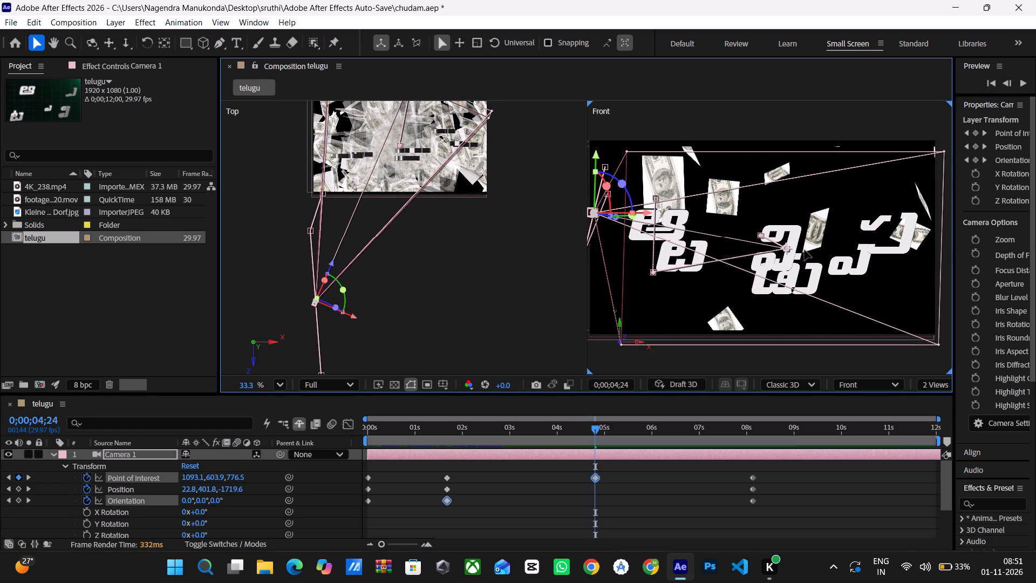
drag(805, 250, 832, 274)
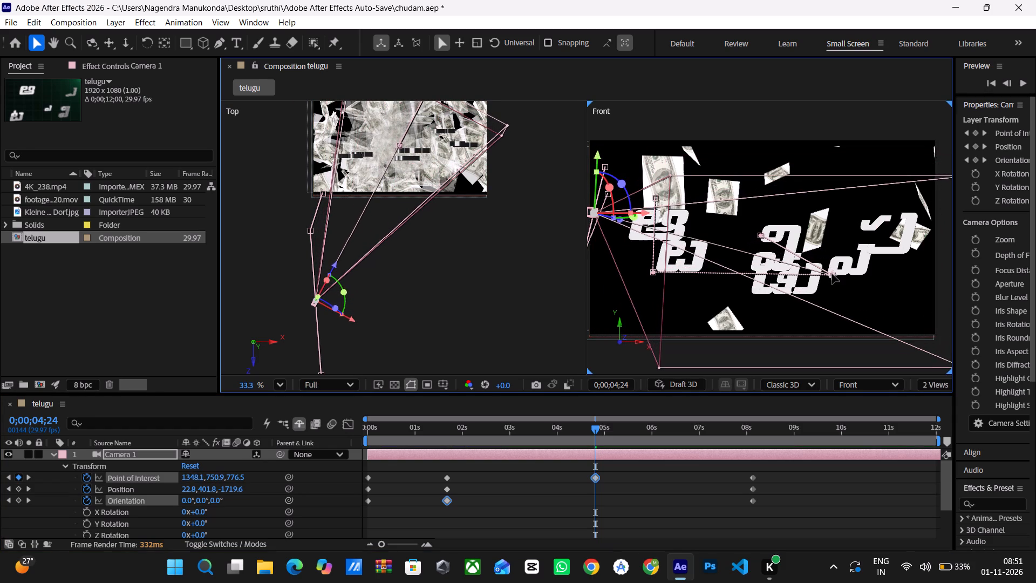
drag(832, 274, 875, 262)
drag(875, 262, 877, 262)
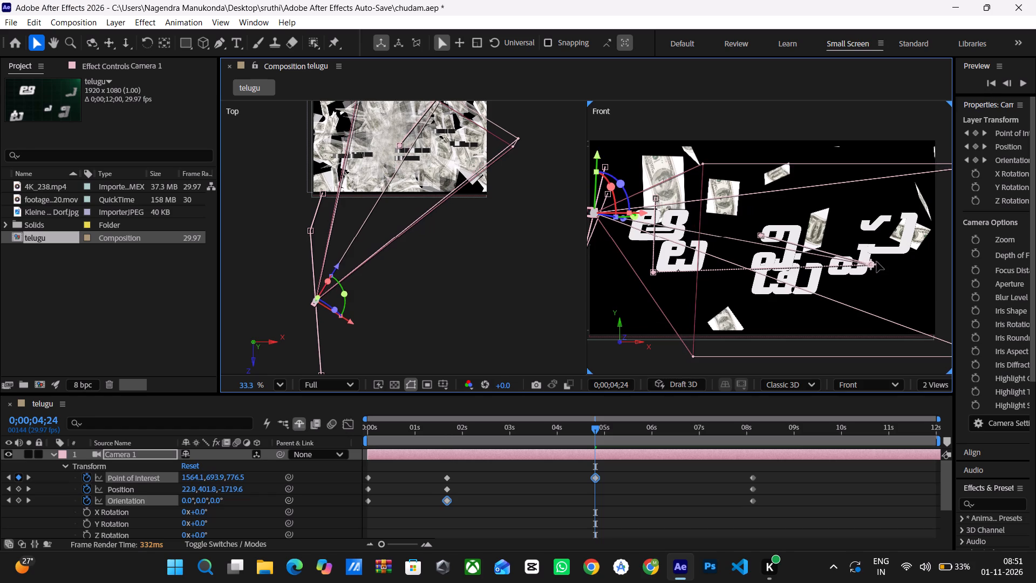
drag(877, 262, 889, 250)
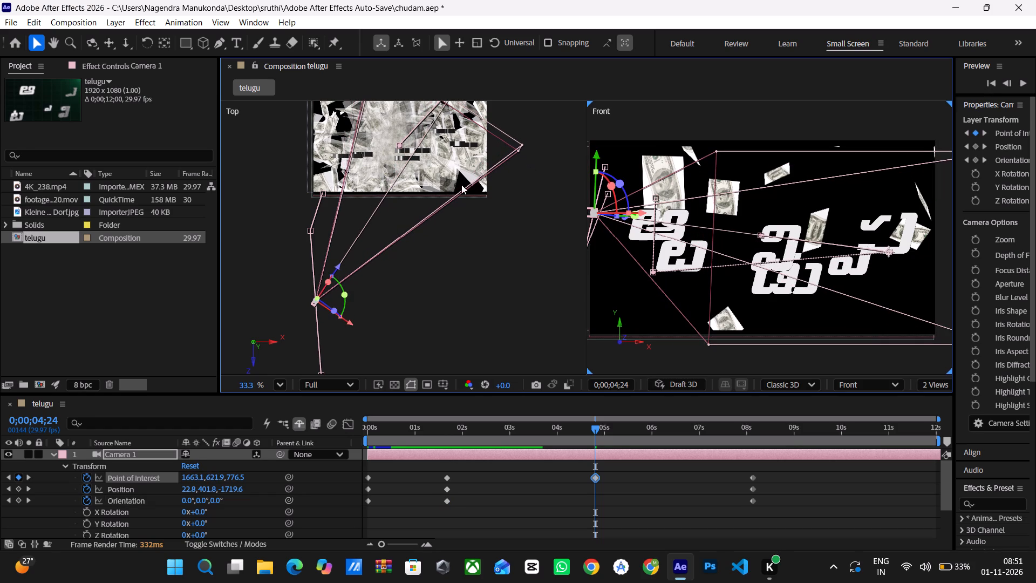
At 0;00;04;24, move Camera 1 in the Top view toward the title letters, to a Position of about 781.8, 401.8, -555.6.
drag(315, 305, 365, 263)
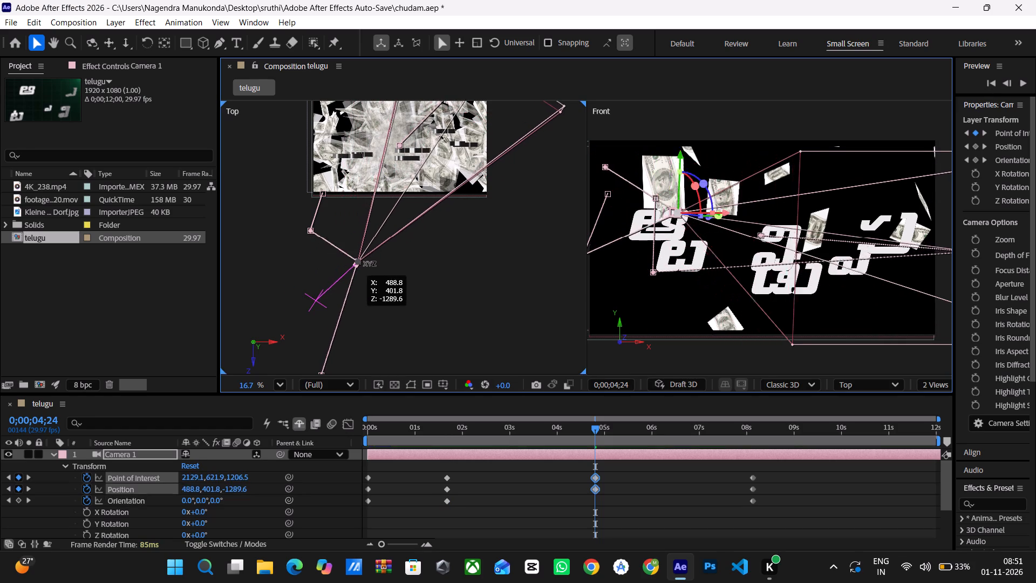
drag(365, 263, 382, 209)
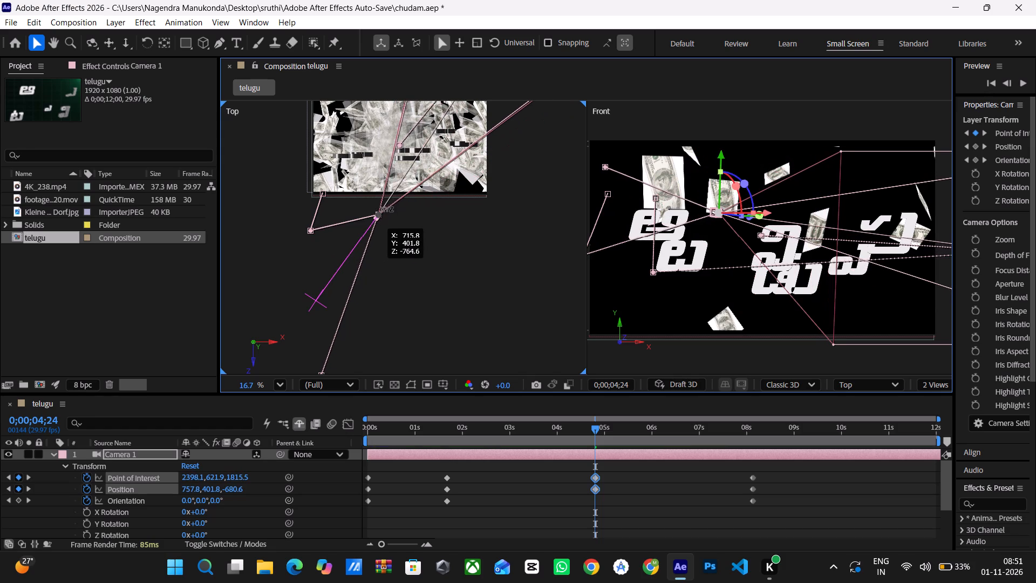
drag(382, 209, 384, 200)
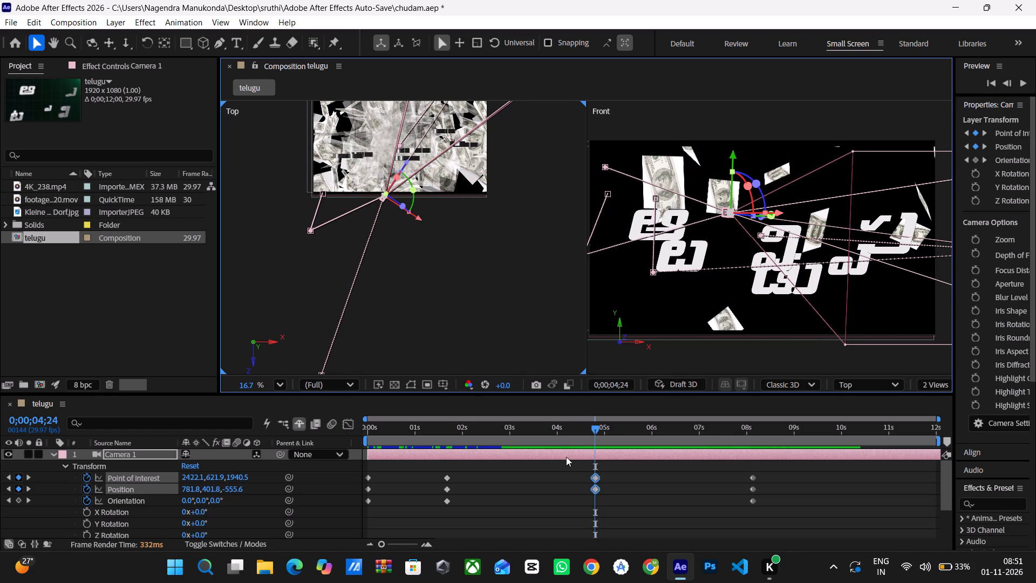
Check Camera 1's Orientation, Position and Point of Interest keyframes at 0;00;01;20.
drag(597, 428, 510, 445)
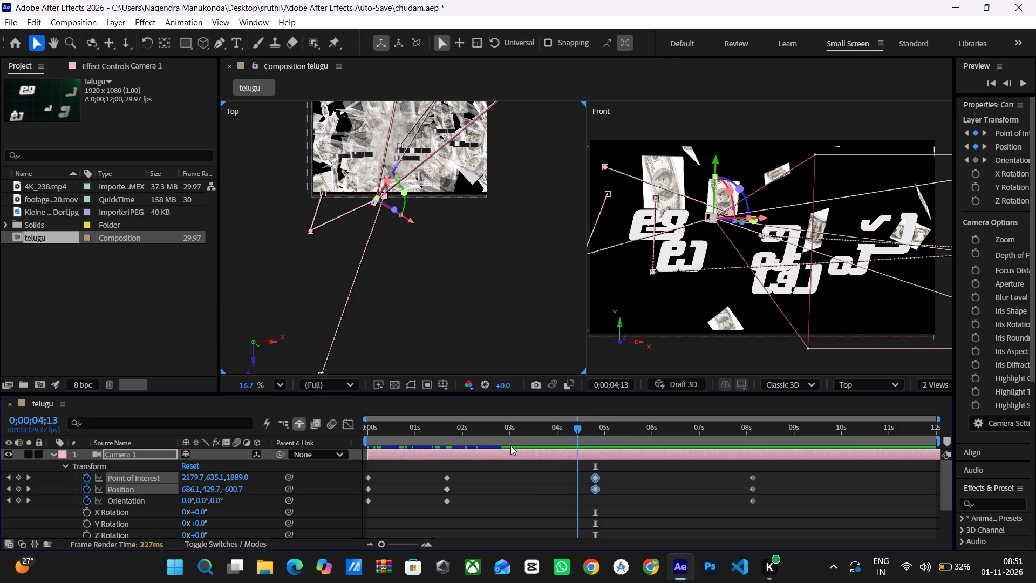
drag(510, 445, 448, 456)
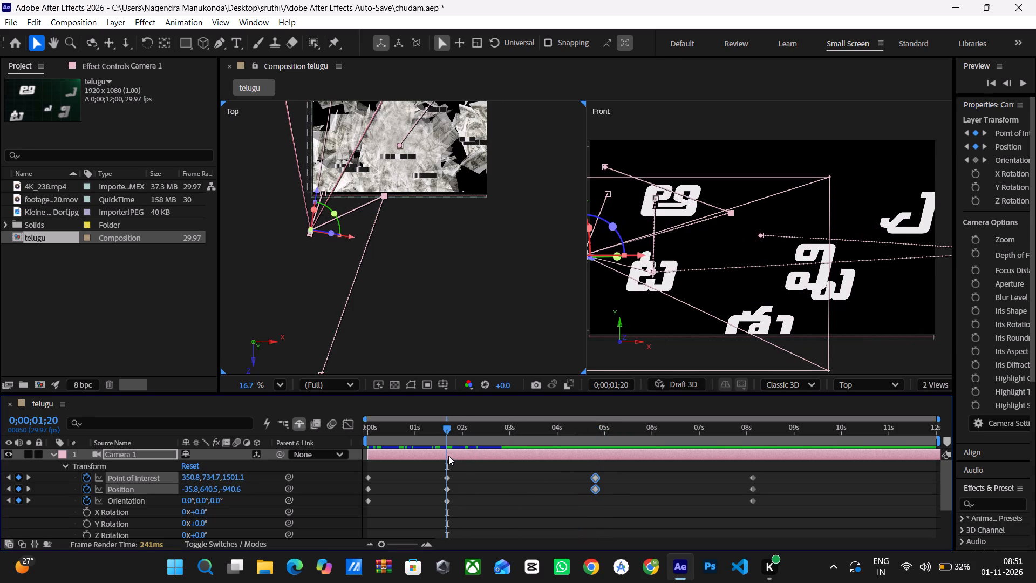
click(447, 499)
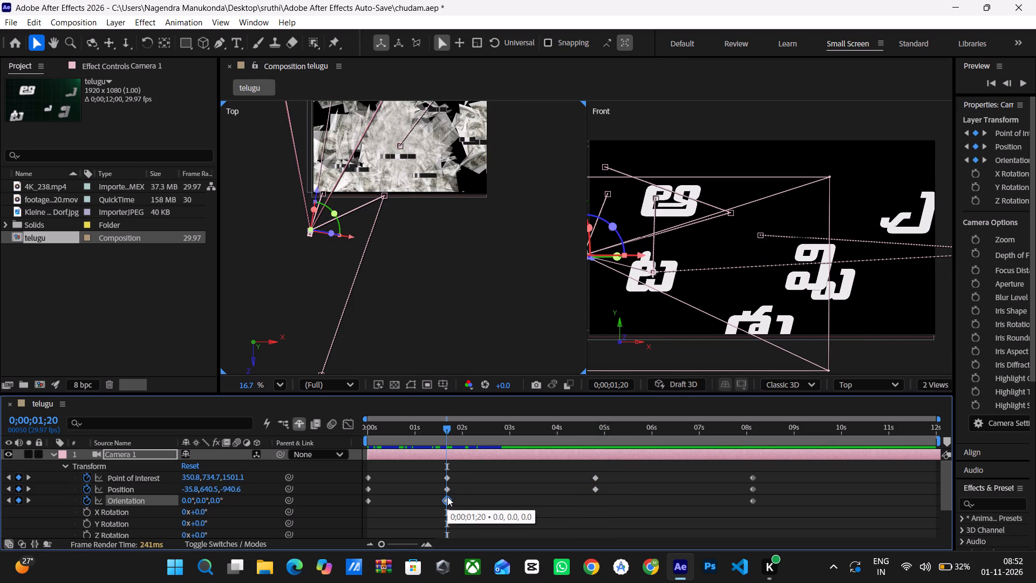
click(446, 489)
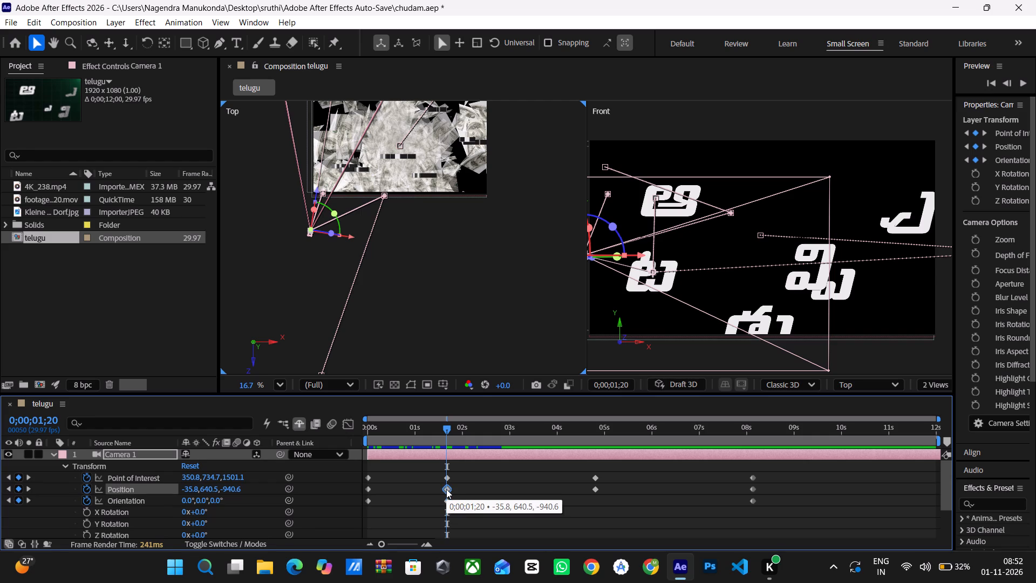
click(446, 478)
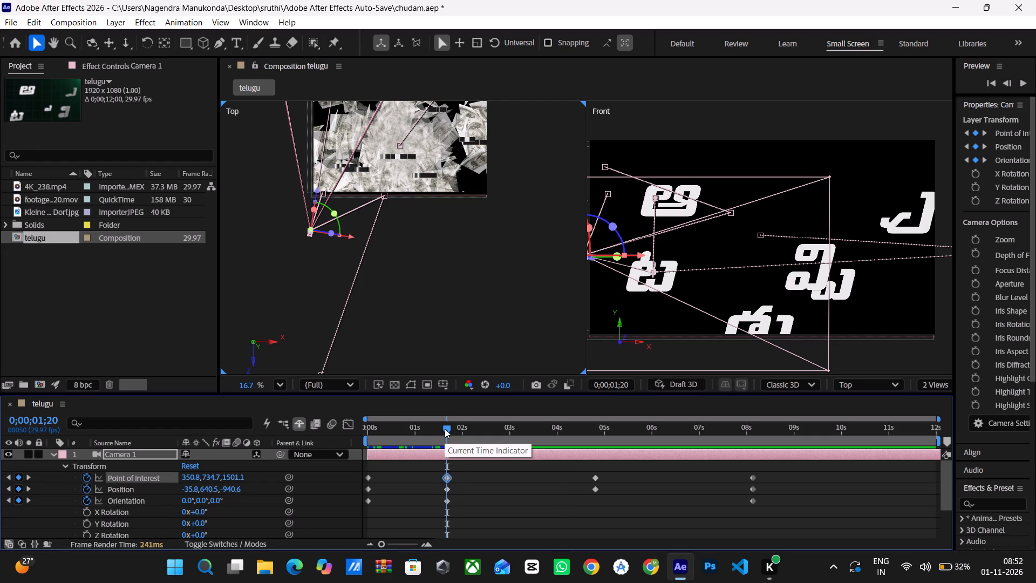
Preview the camera animation repeatedly from 0;00;00;00 in a single Active Camera view.
drag(445, 429, 323, 474)
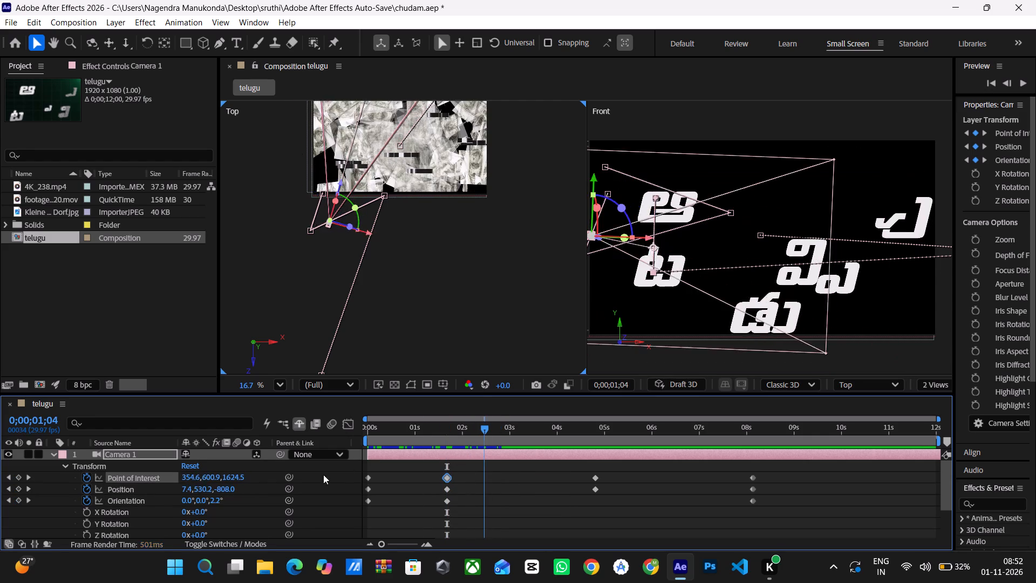
drag(323, 474, 294, 491)
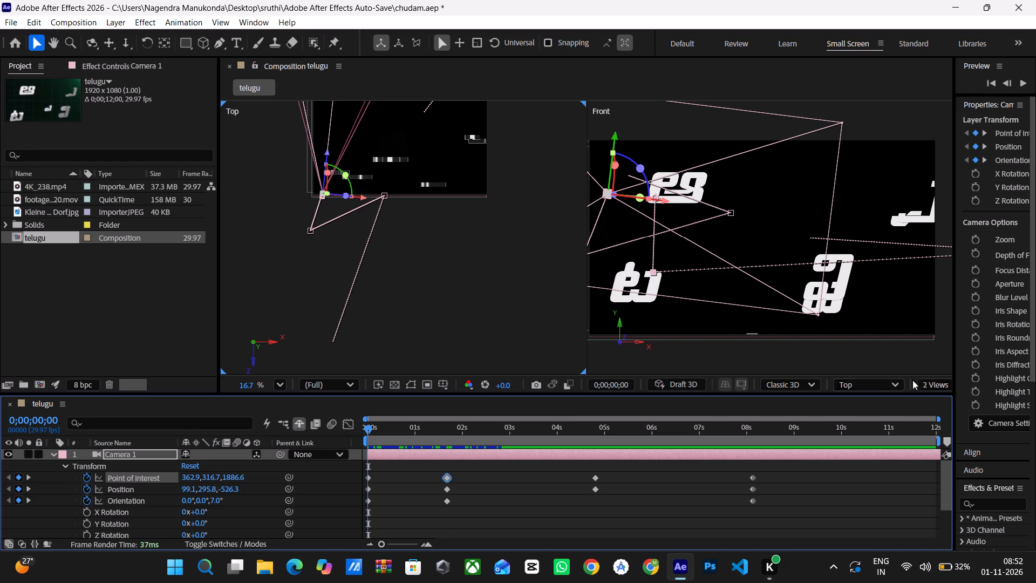
click(933, 381)
click(933, 409)
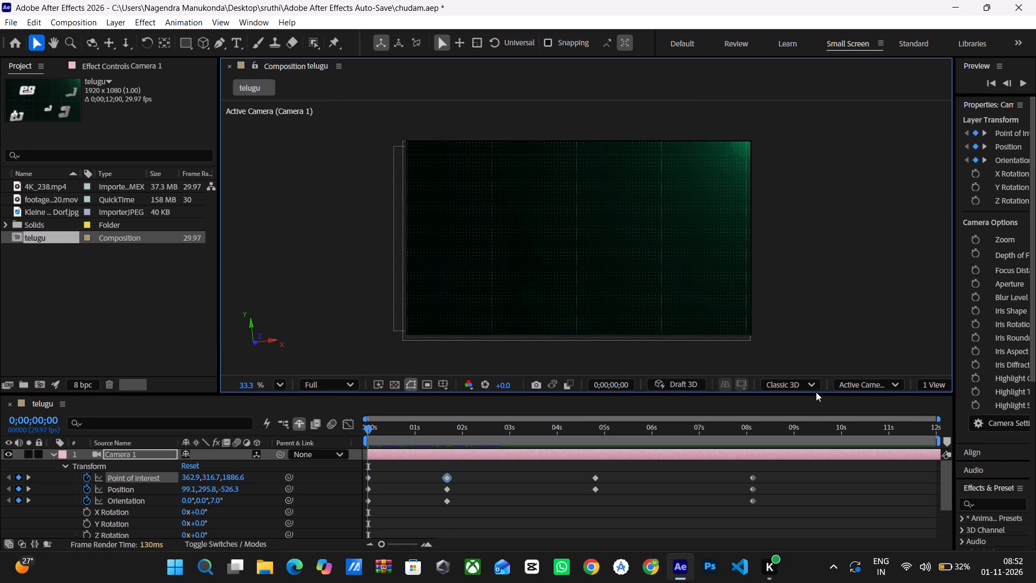
key(space)
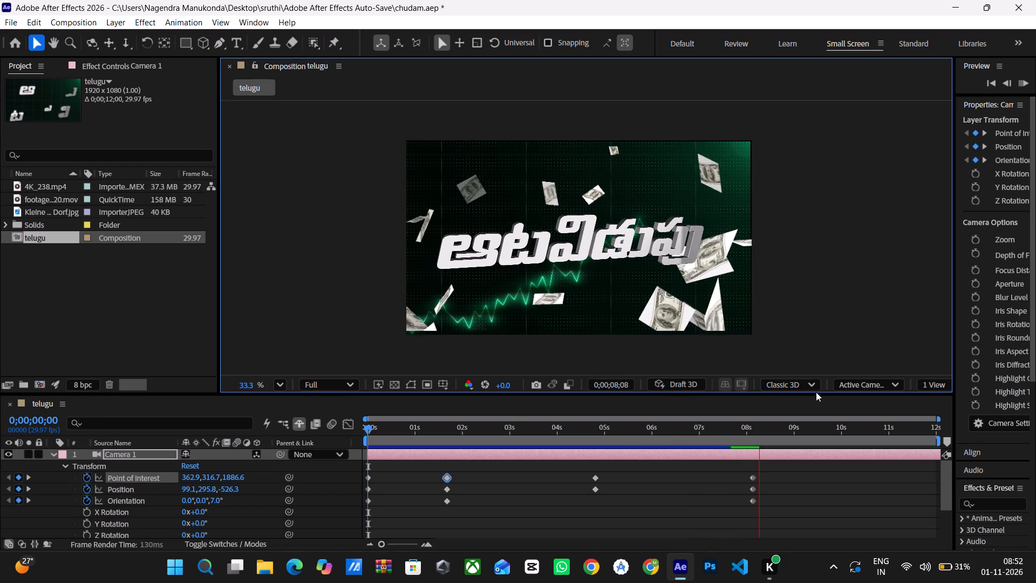
click(366, 429)
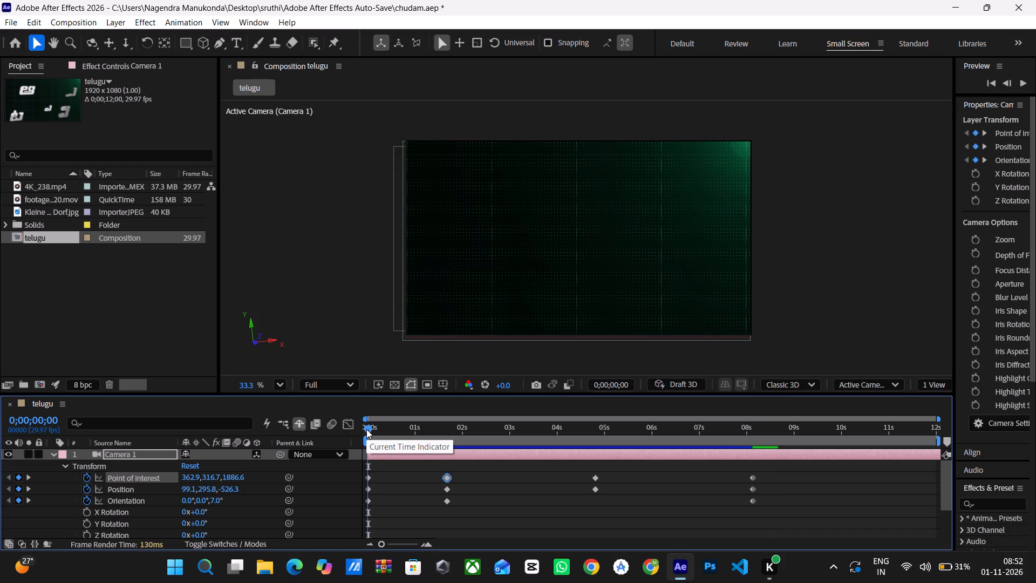
drag(366, 429, 365, 435)
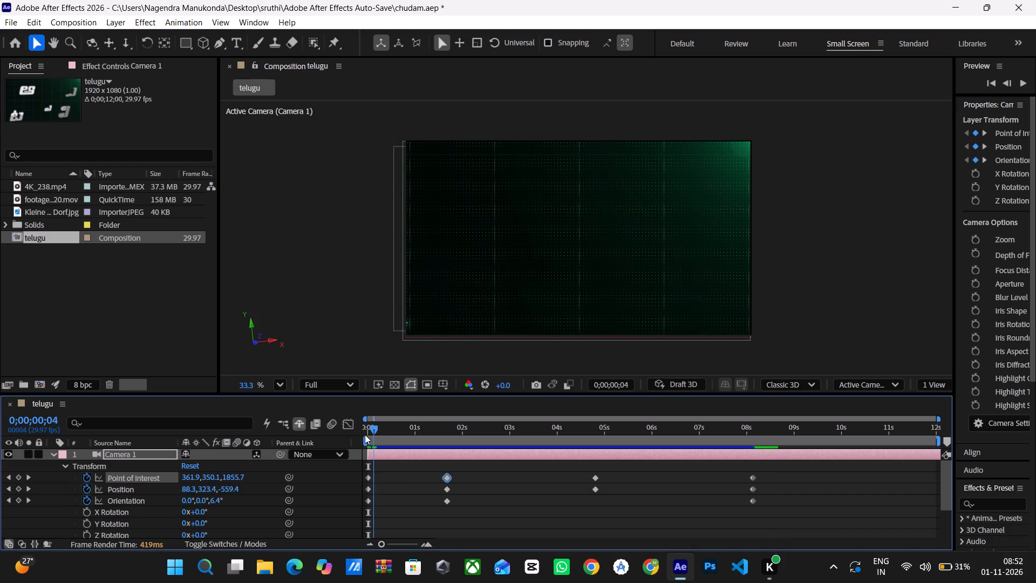
drag(365, 435, 347, 439)
key(space)
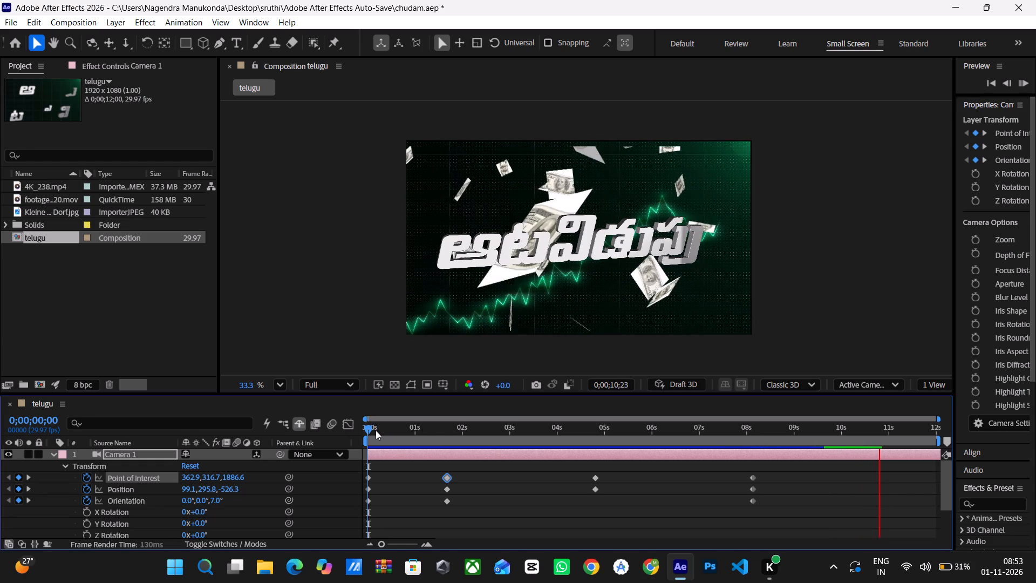
click(366, 429)
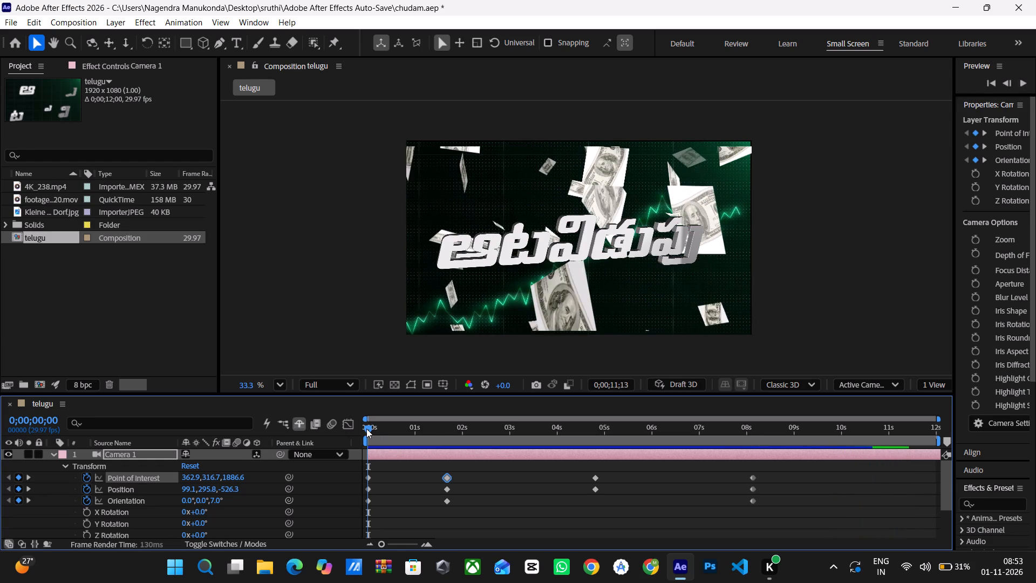
key(space)
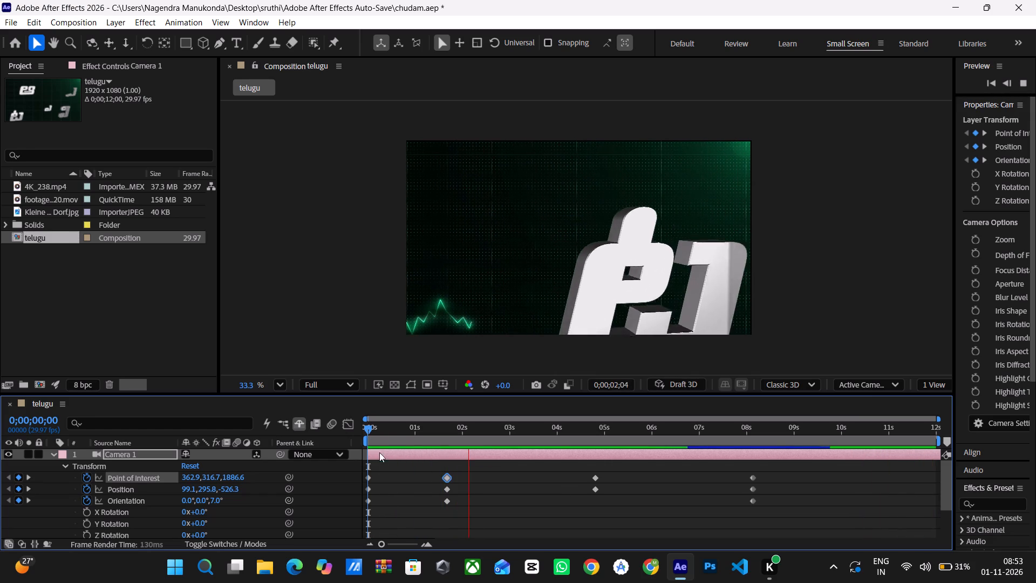
Change Camera 1's Point of Interest at 0;00;01;20 to about 945.8 in X.
drag(367, 429, 394, 439)
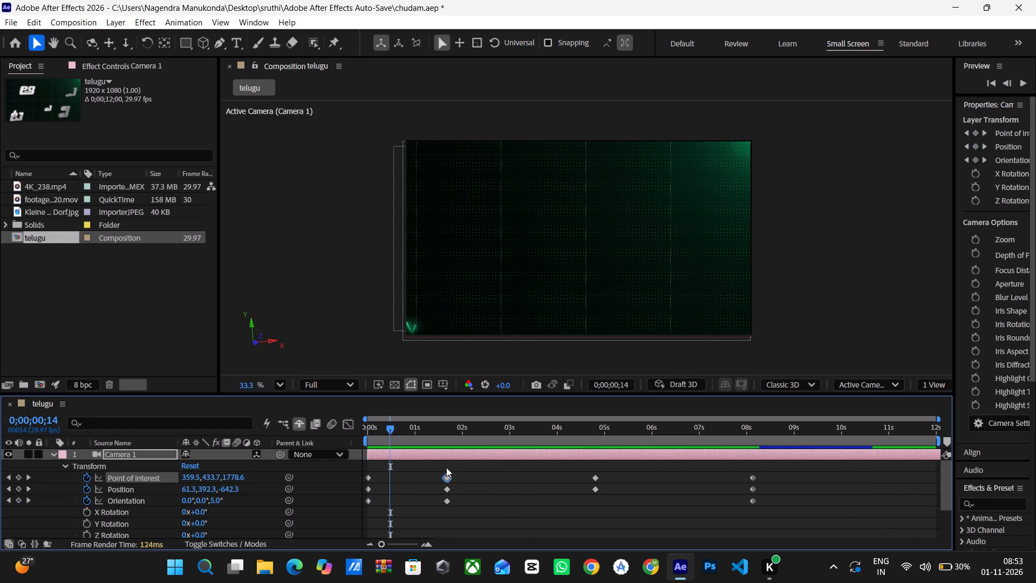
click(447, 446)
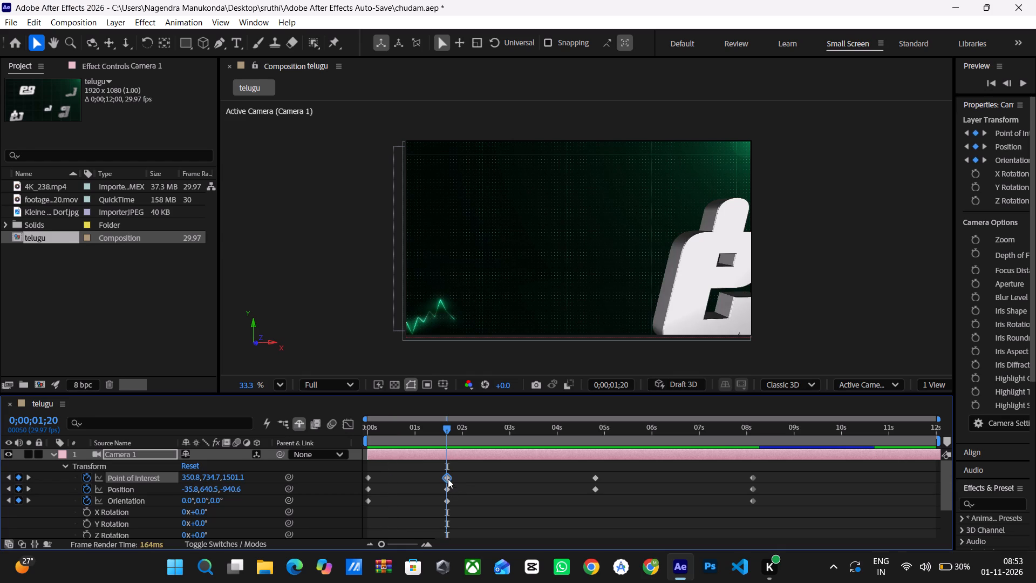
click(445, 476)
drag(183, 480, 242, 484)
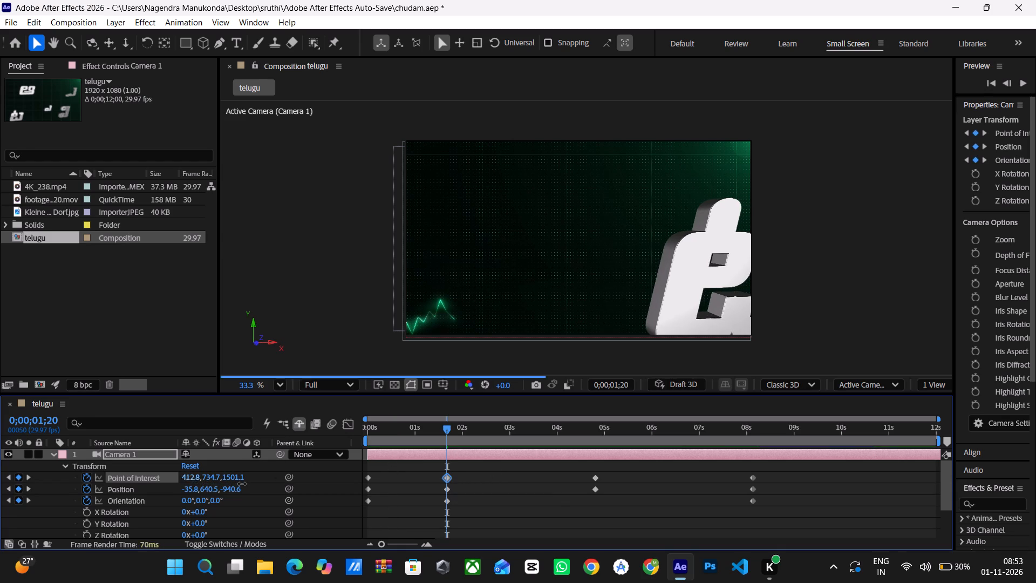
drag(242, 484, 500, 474)
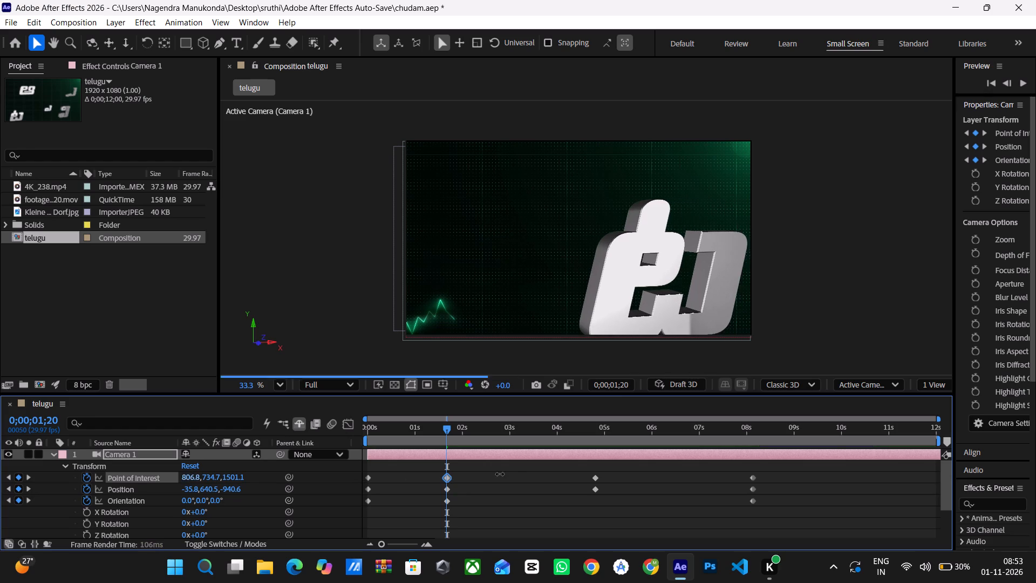
drag(500, 474, 578, 473)
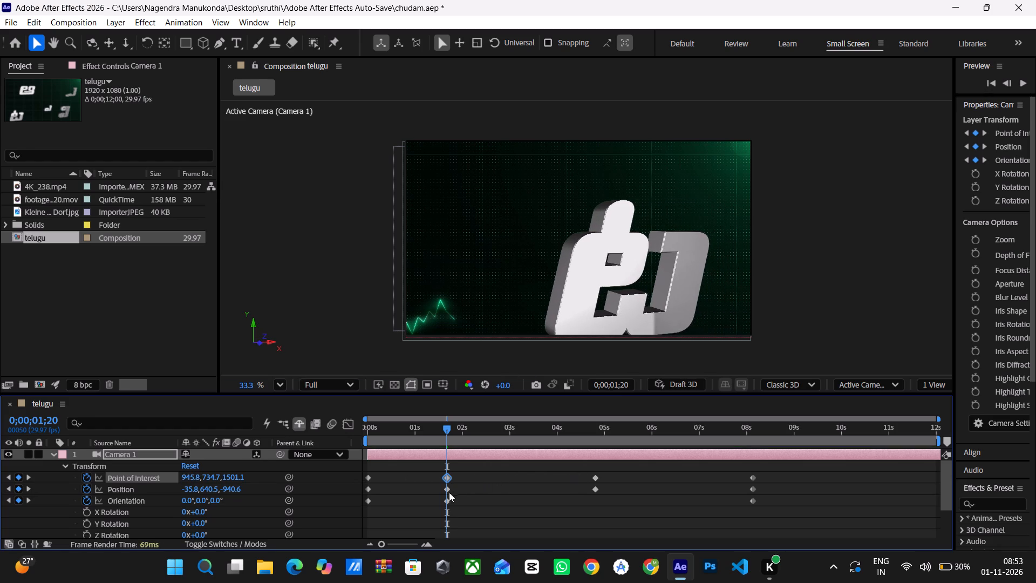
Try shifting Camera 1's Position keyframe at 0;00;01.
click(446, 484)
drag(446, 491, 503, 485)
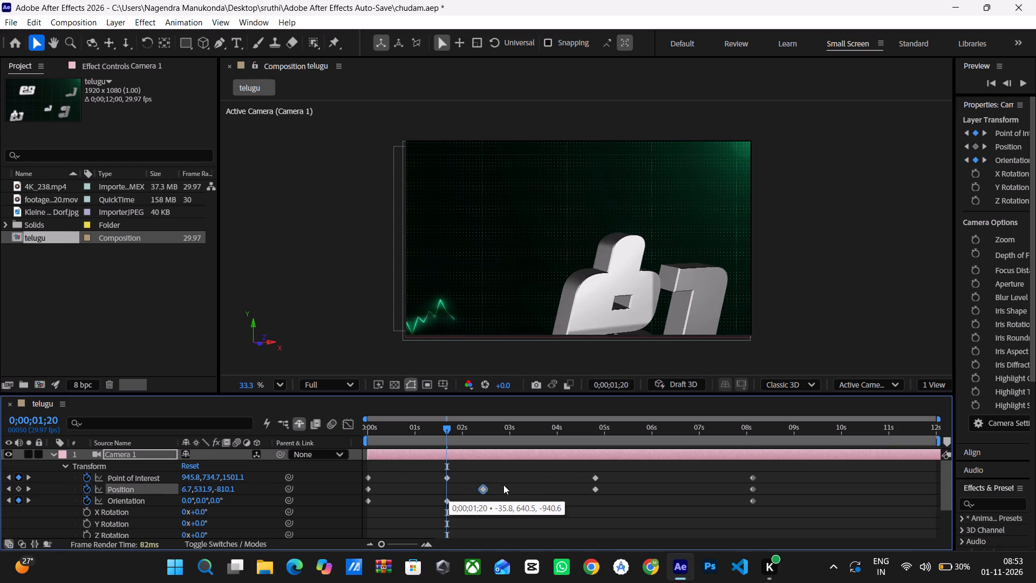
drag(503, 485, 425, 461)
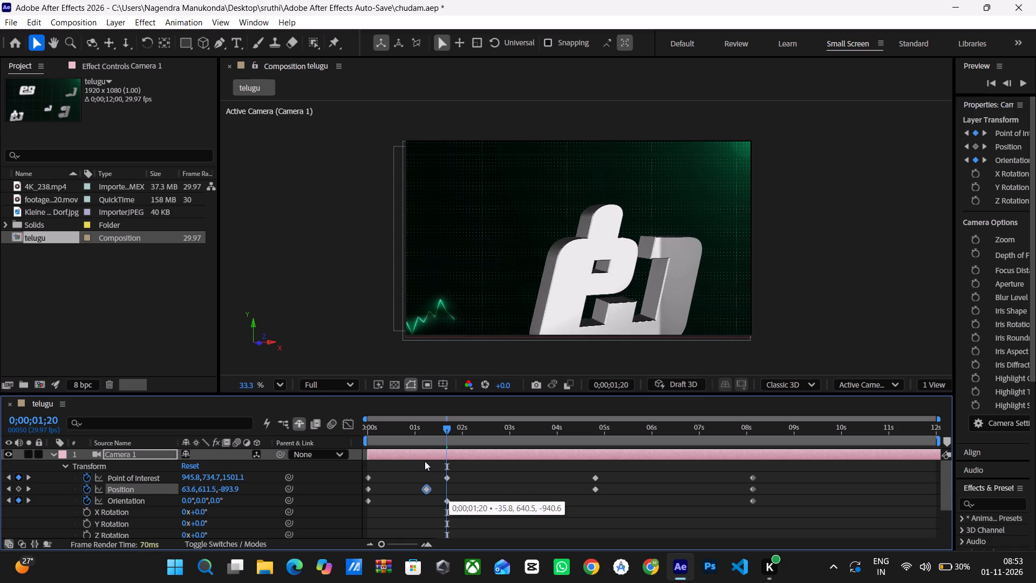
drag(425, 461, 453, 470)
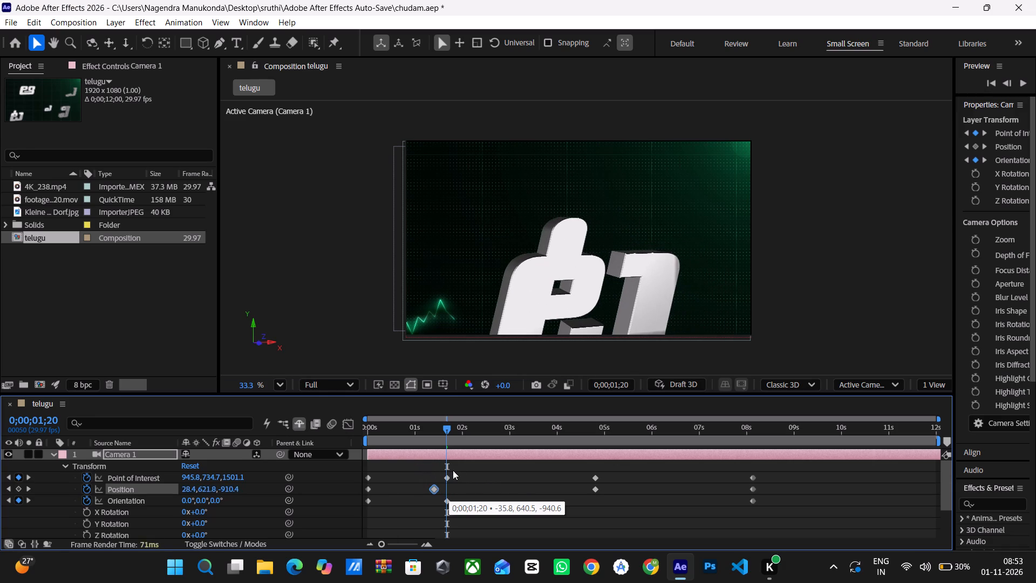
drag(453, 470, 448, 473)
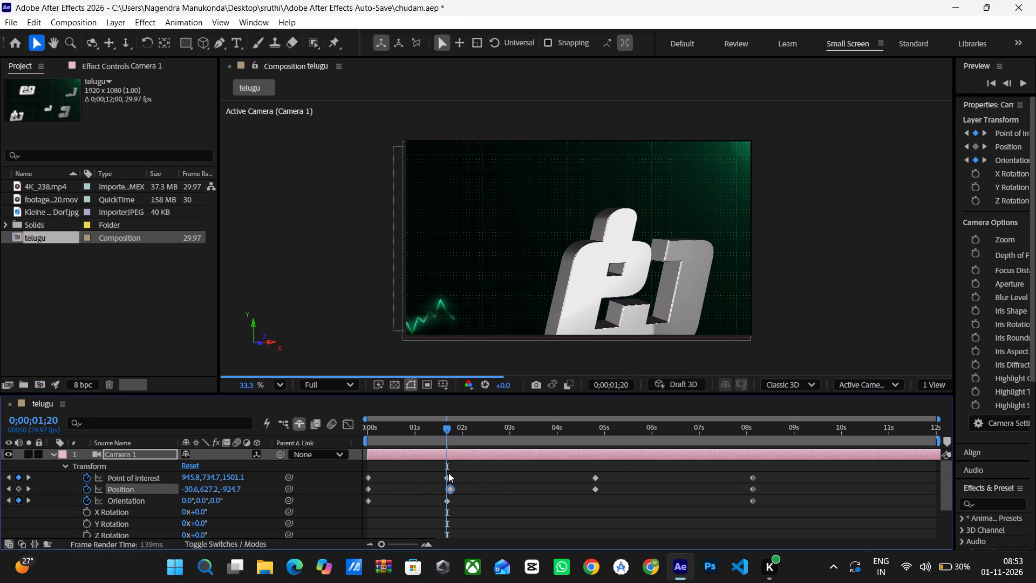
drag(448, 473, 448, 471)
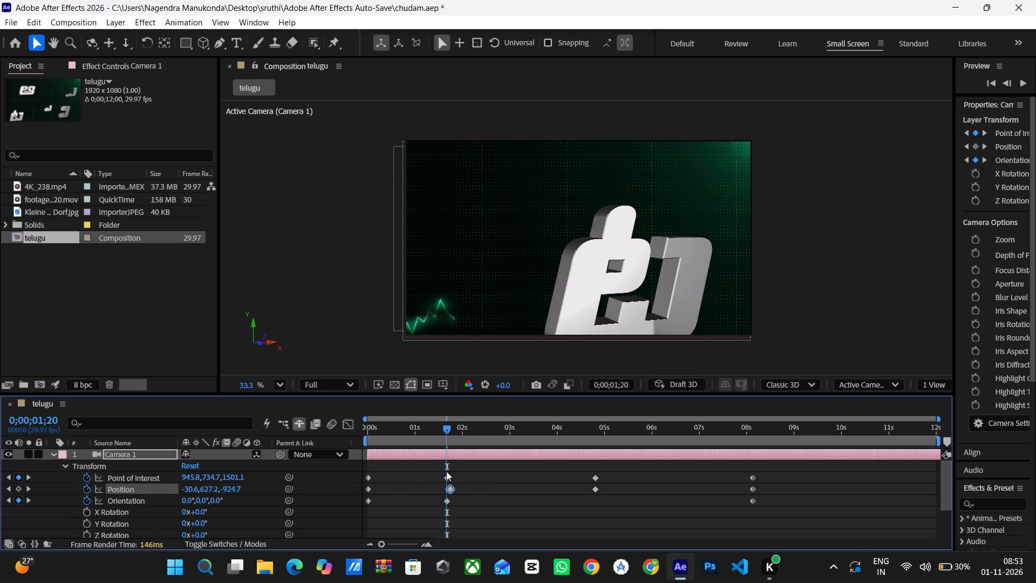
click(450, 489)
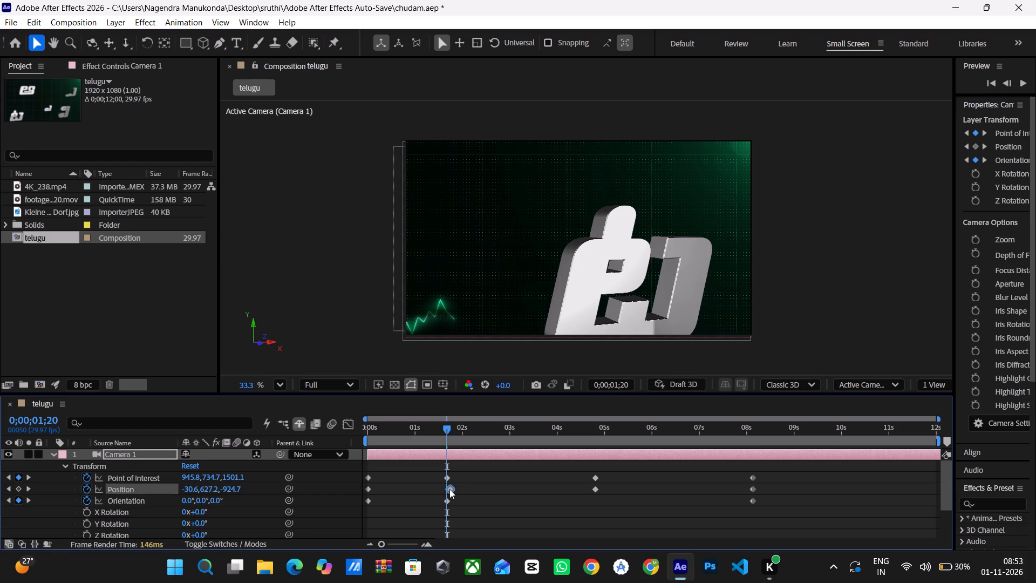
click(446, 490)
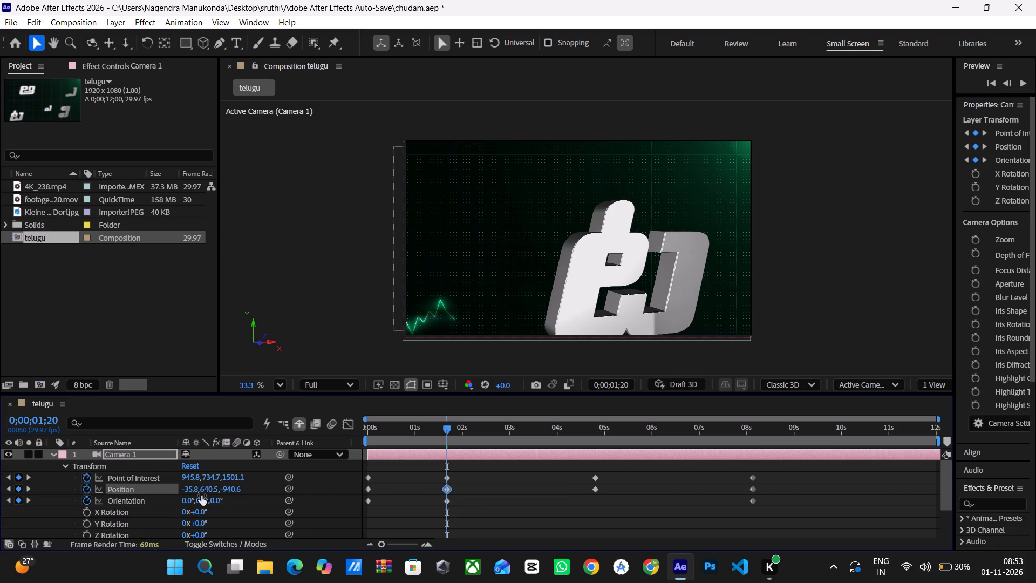
Change Camera 1's Position at 0;00;01;20 to about -68.8 in X.
drag(192, 490, 169, 491)
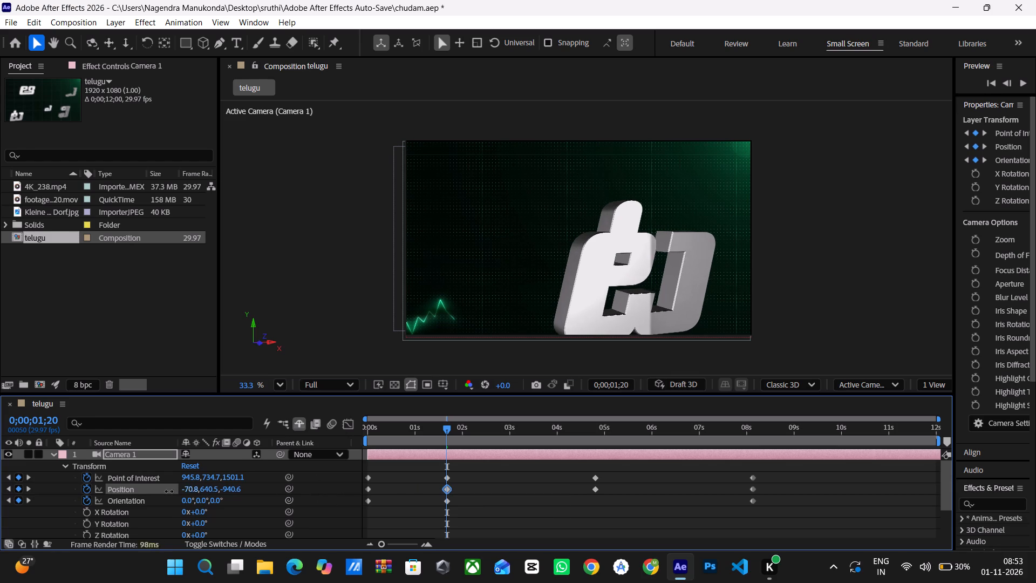
drag(169, 491, 171, 491)
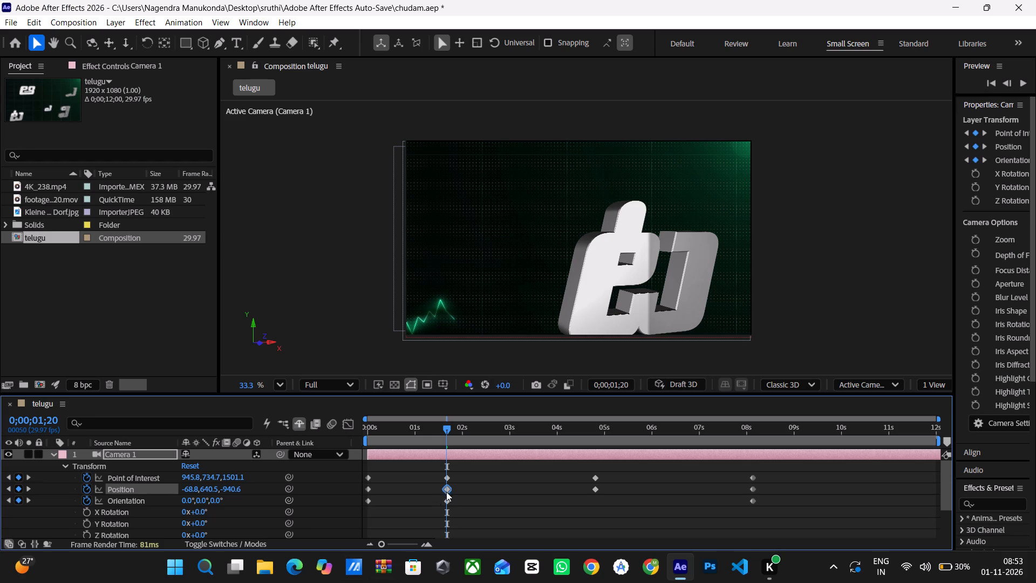
Adjust Camera 1's Orientation at 0;00;01;20 to 358°, 4°, 5° to reframe and tilt the first title letter.
click(446, 499)
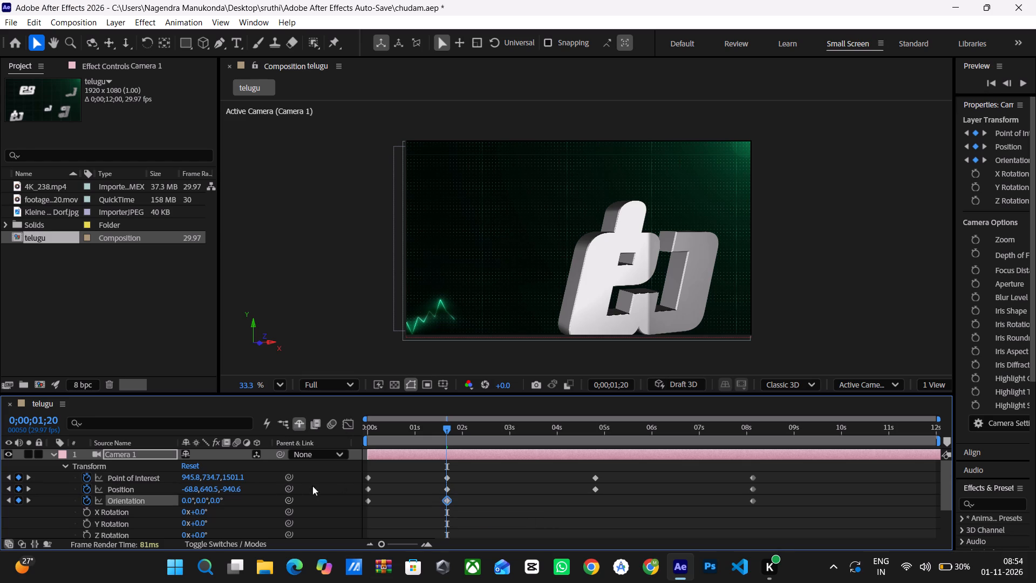
drag(184, 499, 200, 514)
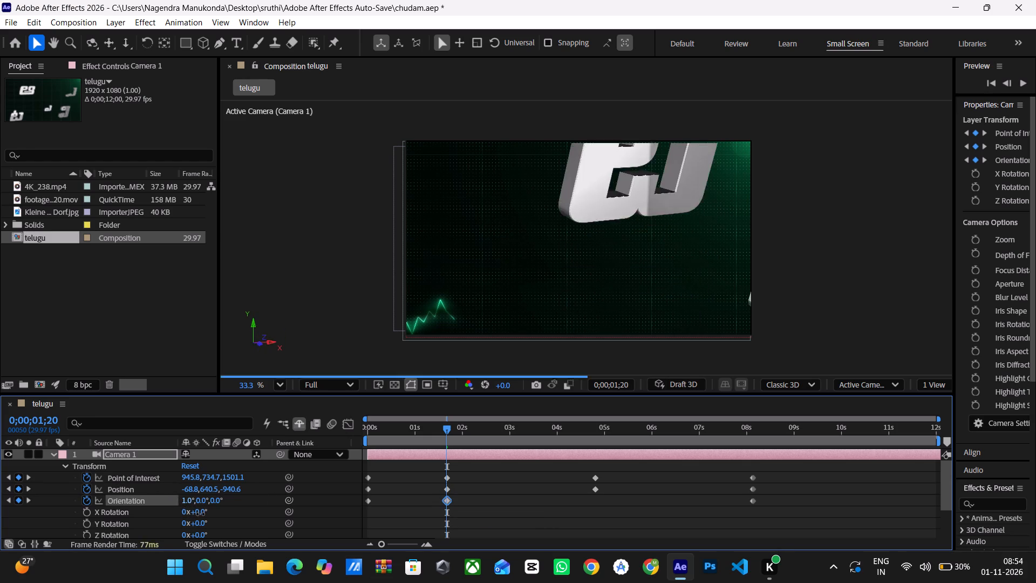
drag(200, 514, 198, 515)
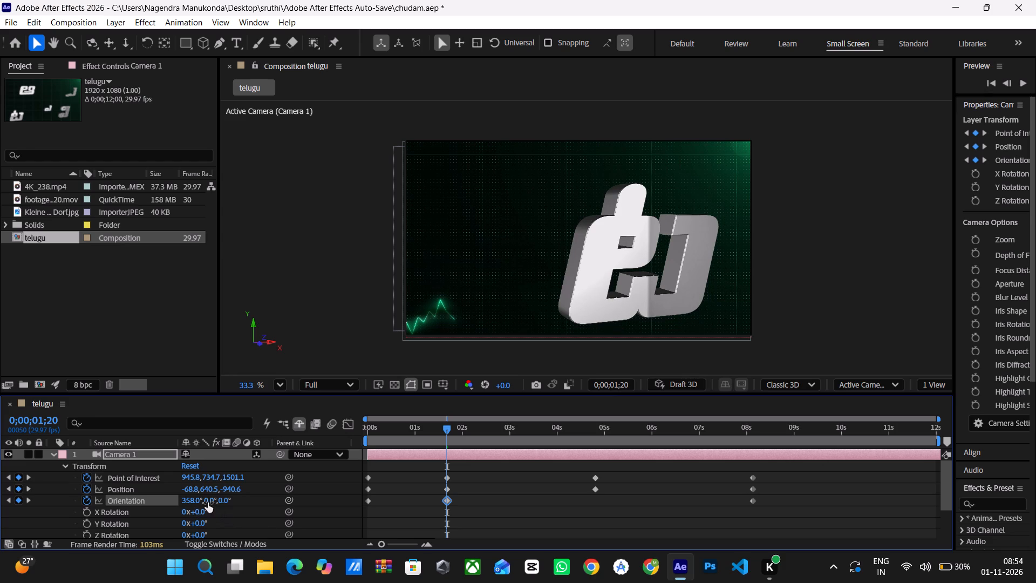
drag(208, 502, 218, 506)
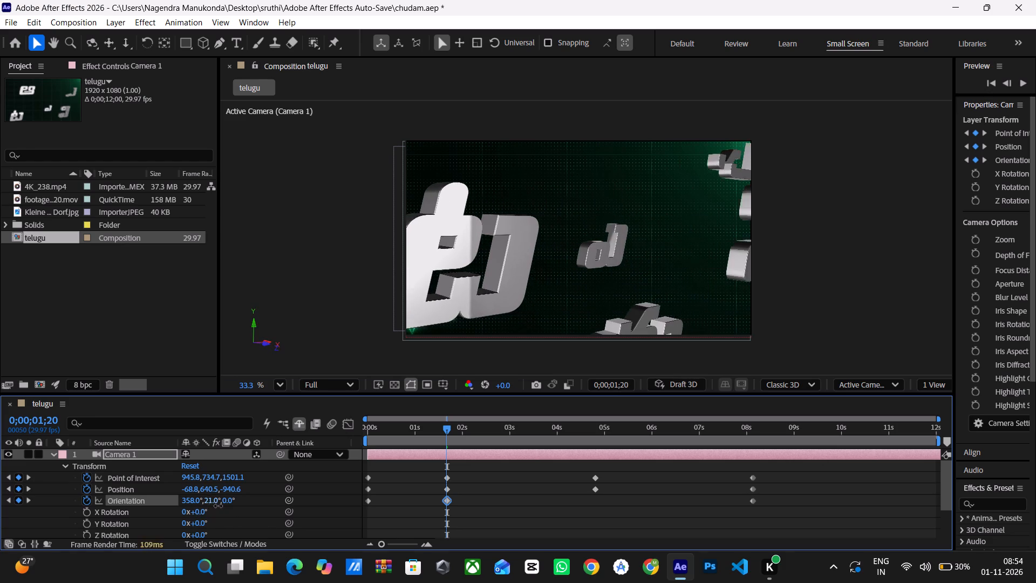
drag(218, 506, 226, 506)
drag(227, 506, 226, 506)
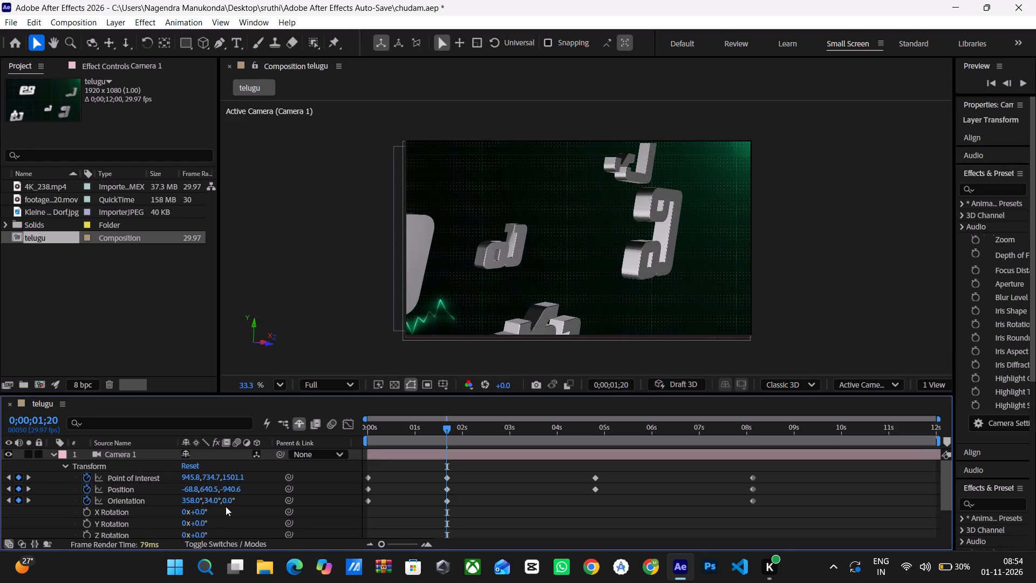
drag(226, 506, 209, 507)
drag(208, 500, 208, 500)
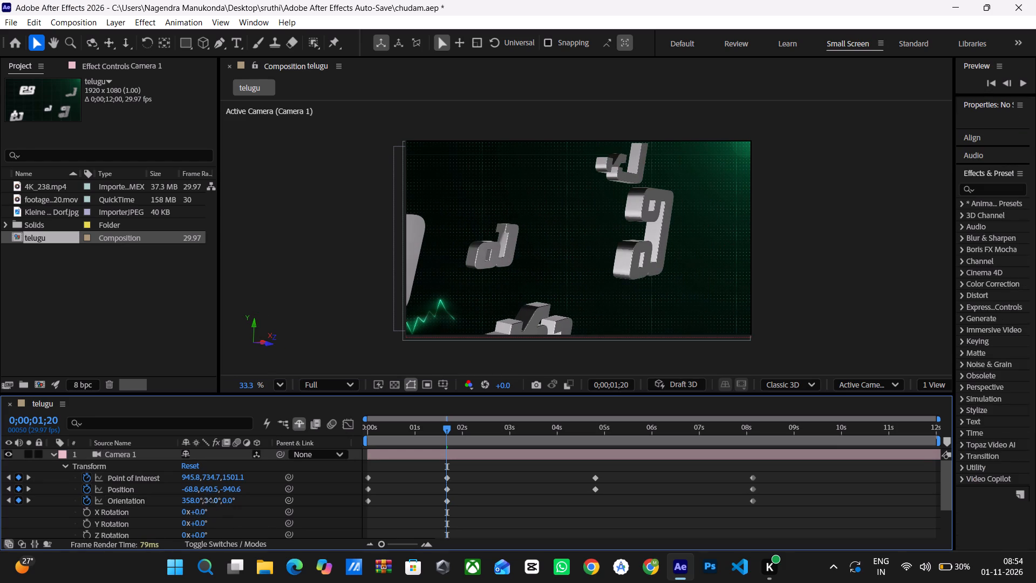
drag(208, 500, 192, 501)
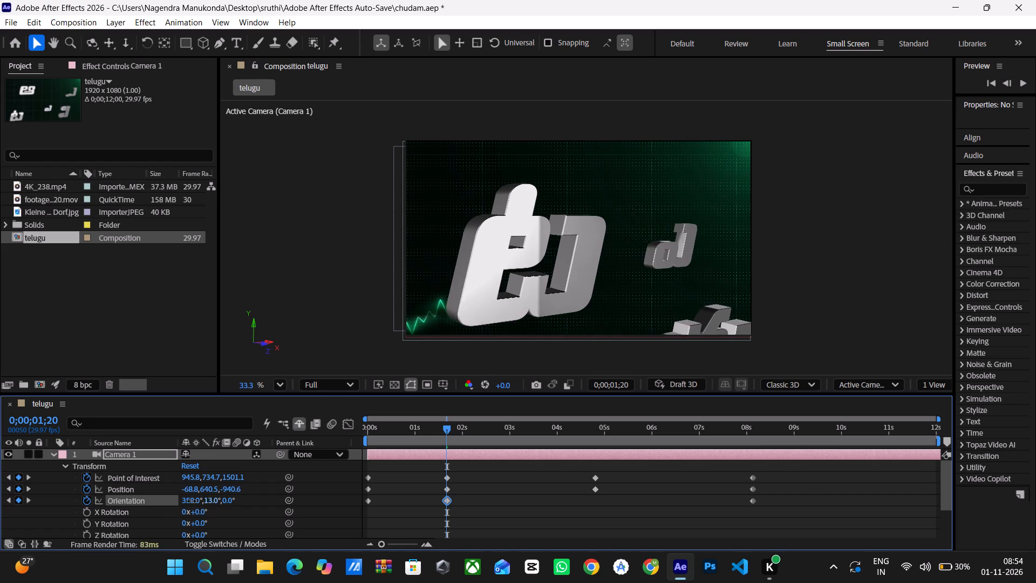
drag(192, 501, 185, 503)
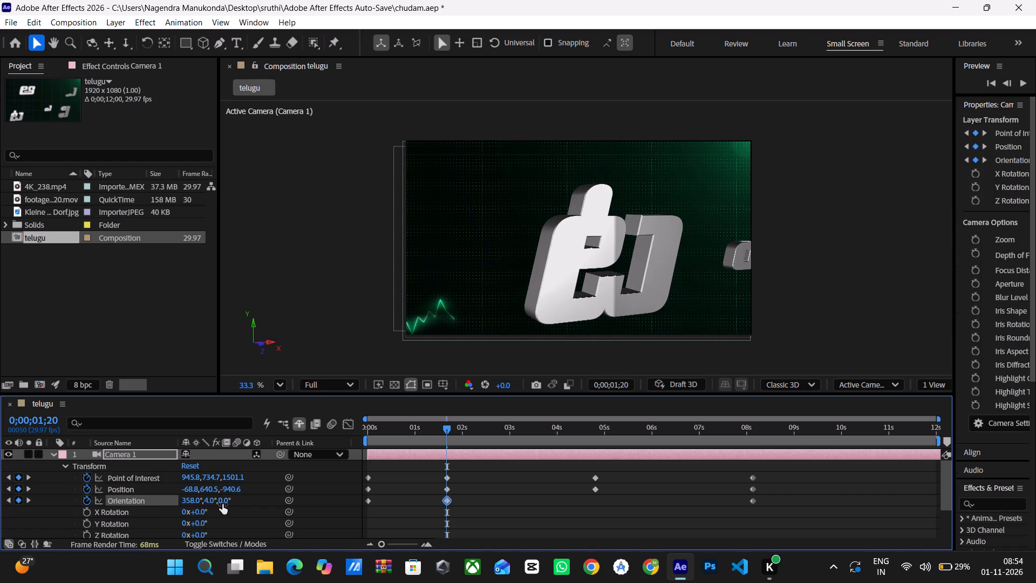
drag(222, 502, 211, 504)
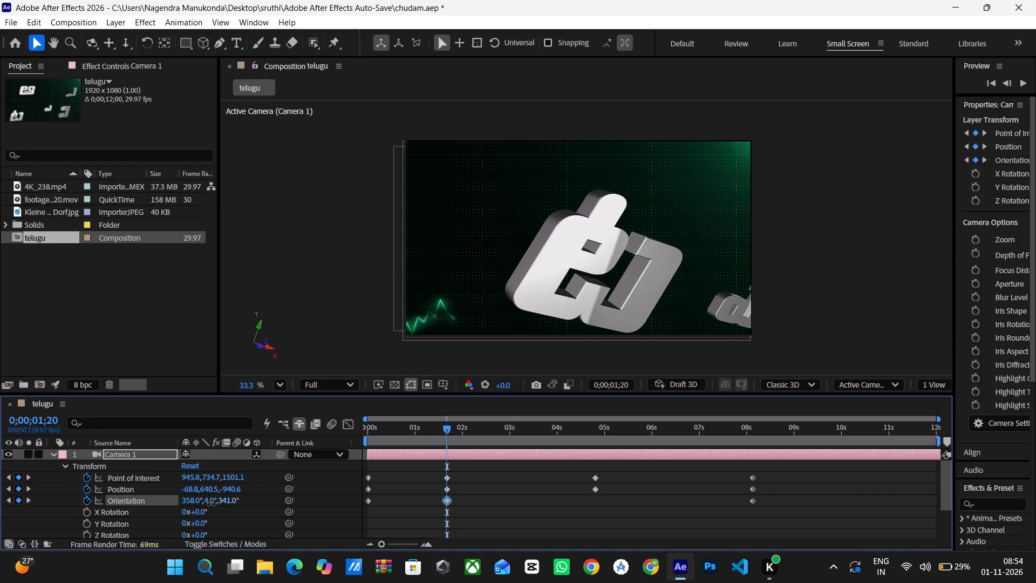
drag(211, 504, 229, 511)
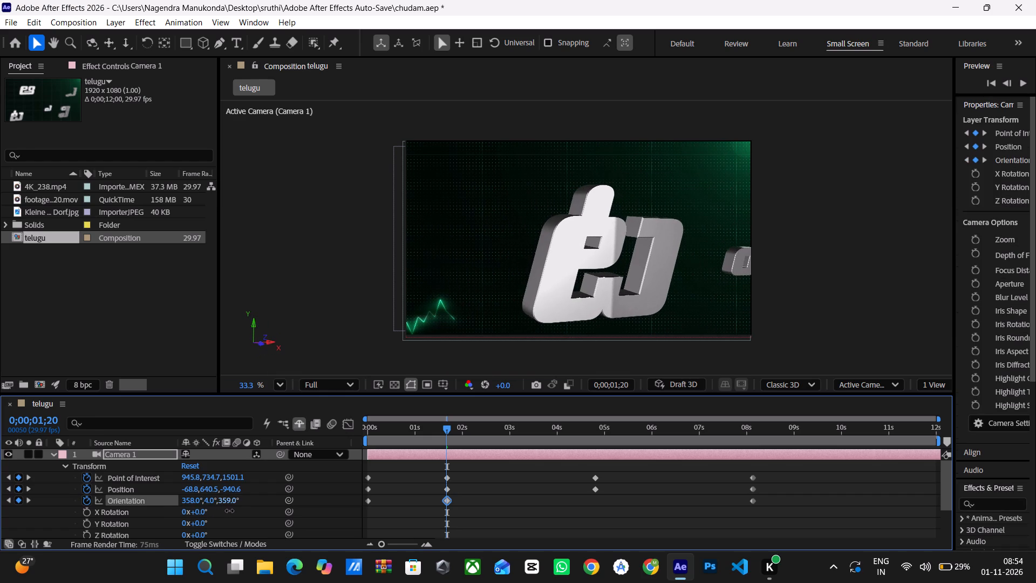
drag(229, 511, 238, 510)
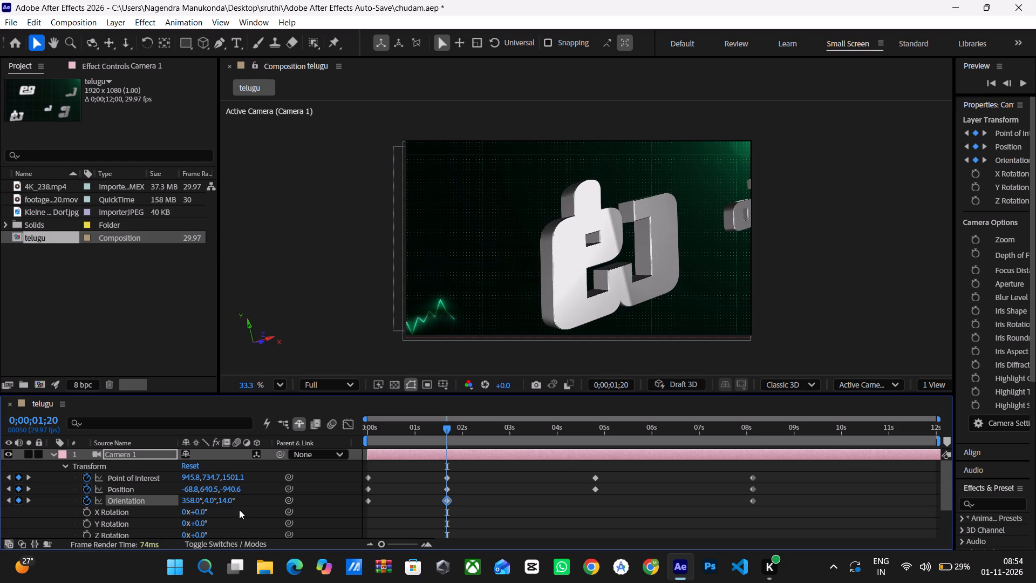
drag(228, 502, 223, 503)
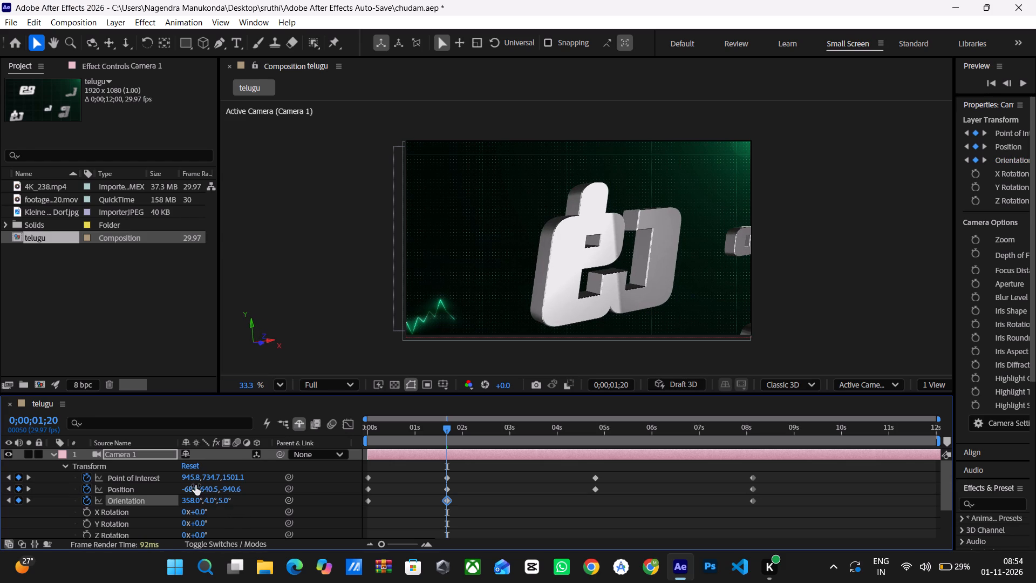
Change Camera 1's Point of Interest at 0;00;01;20 to about 863.8, 763.7, 1553.1.
drag(191, 479, 190, 479)
drag(190, 479, 131, 496)
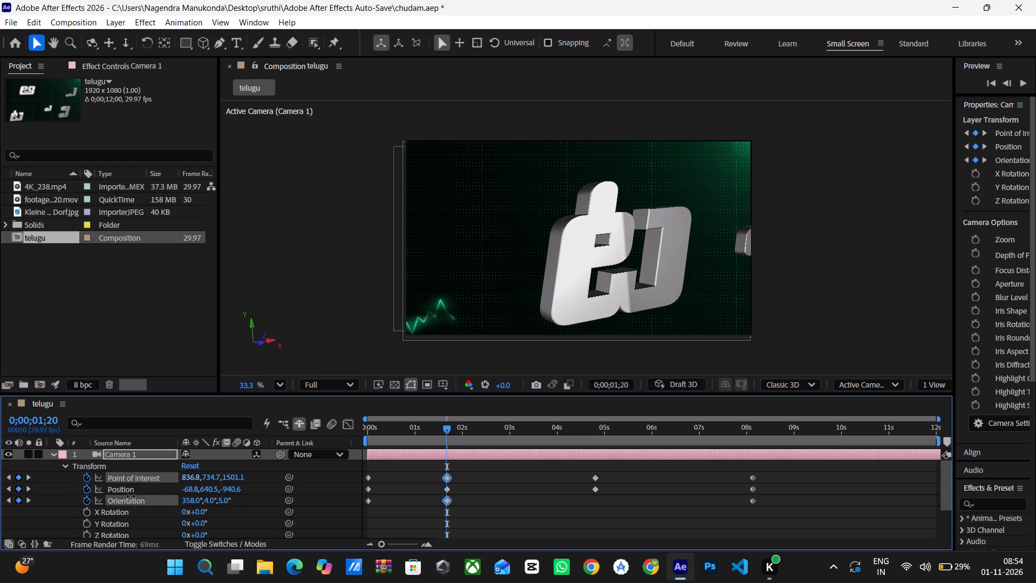
drag(131, 496, 152, 496)
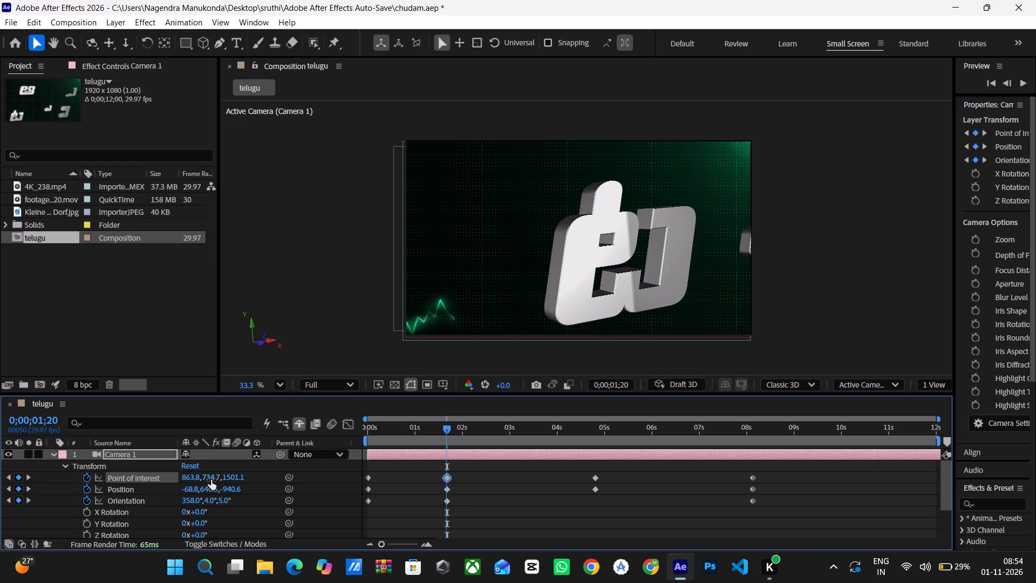
drag(208, 477, 227, 477)
drag(232, 477, 242, 477)
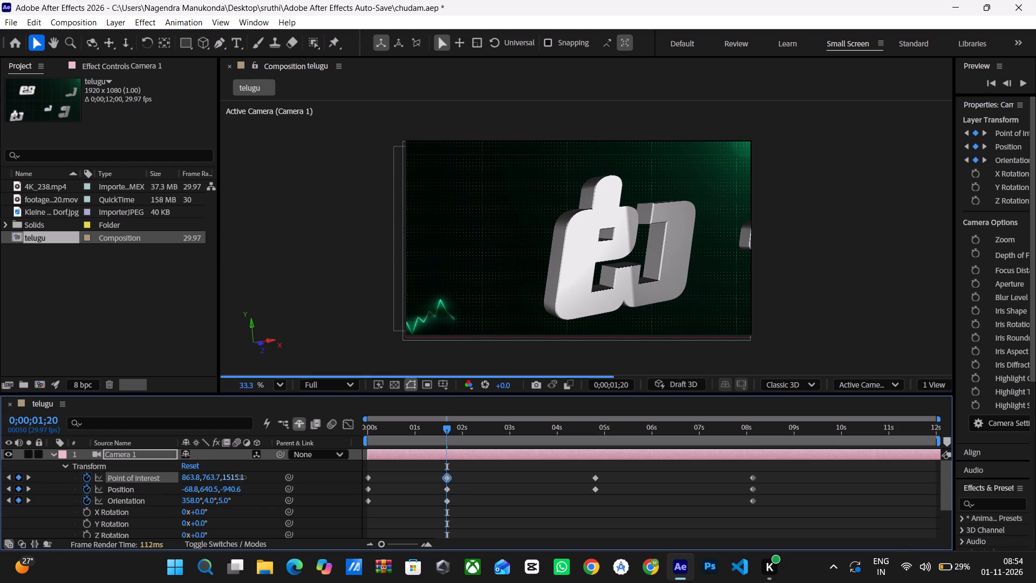
drag(242, 477, 265, 476)
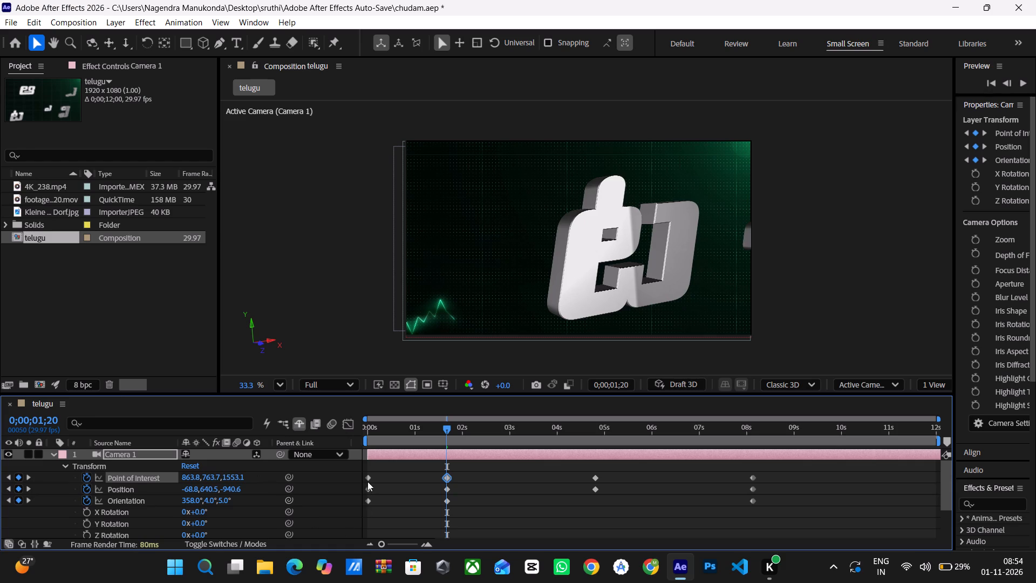
Change Camera 1's Point of Interest at 0;00;00;00 to about 309.9 in X.
double_click(367, 479)
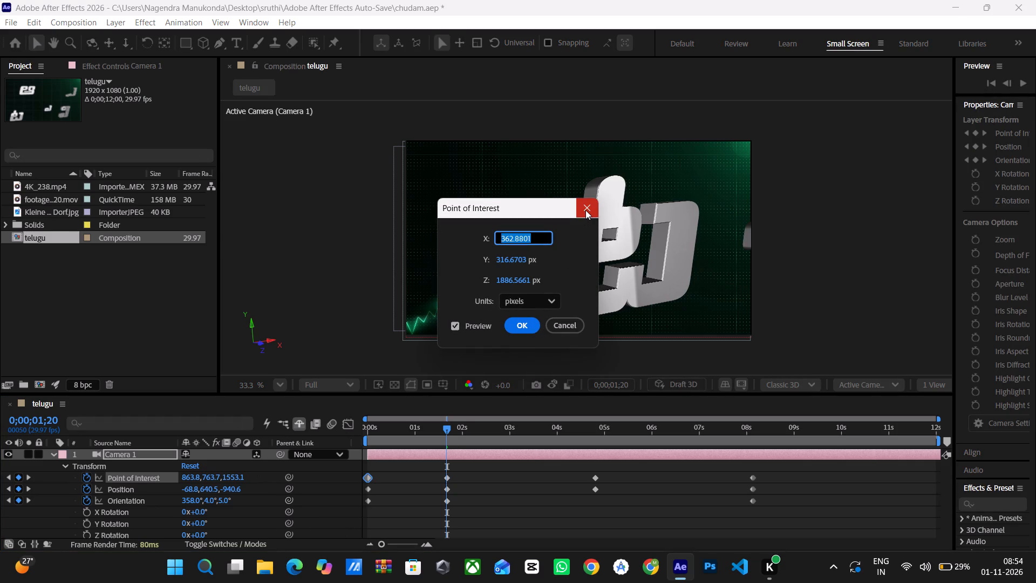
double_click(529, 320)
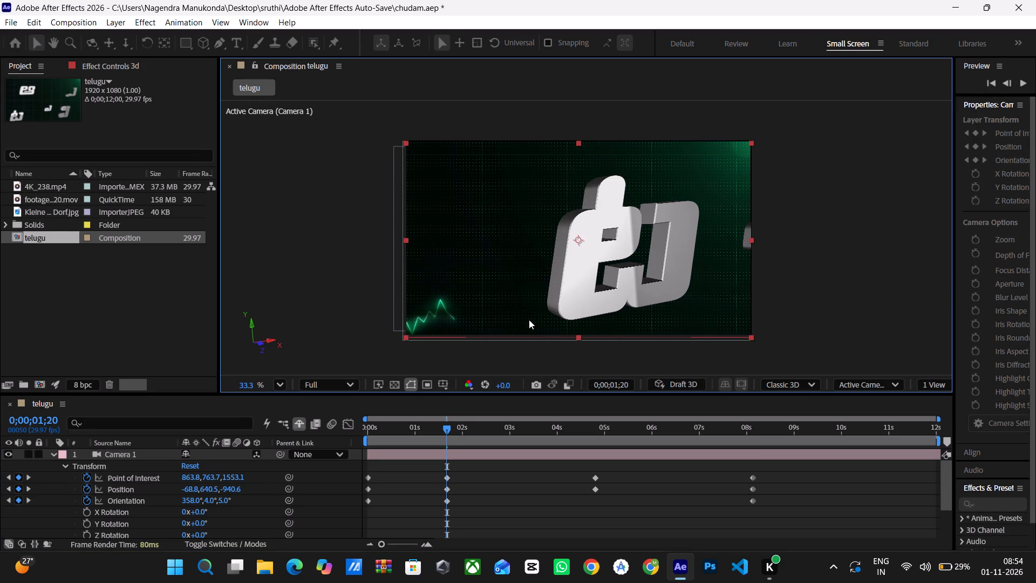
drag(449, 428, 441, 426)
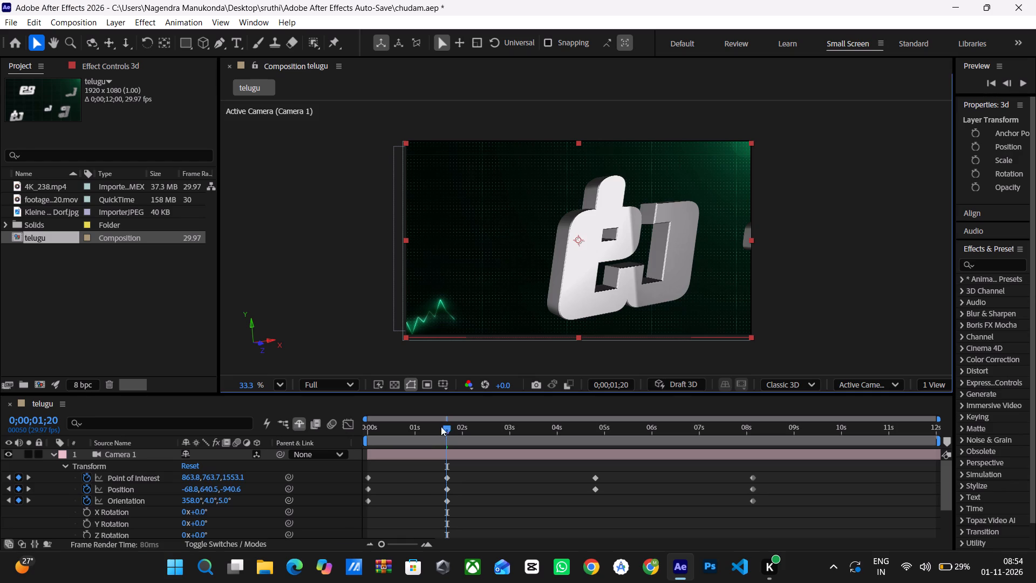
drag(441, 426, 327, 457)
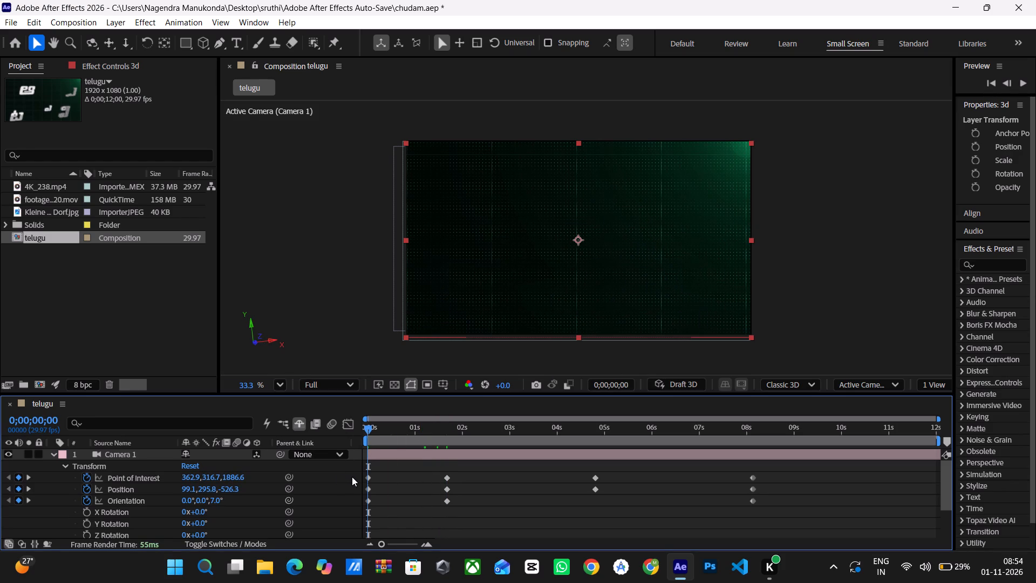
click(367, 478)
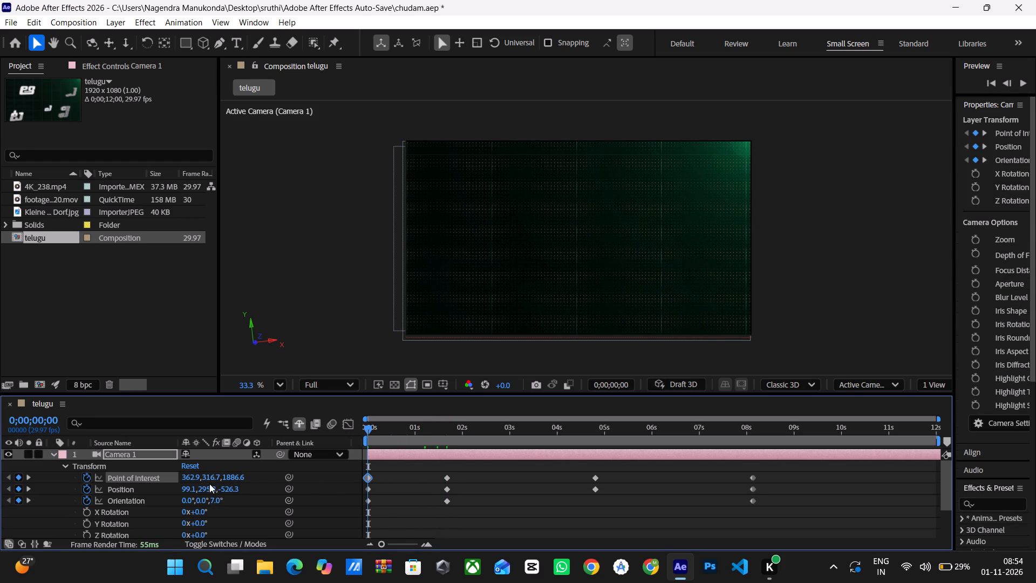
drag(189, 478, 212, 480)
drag(212, 480, 163, 484)
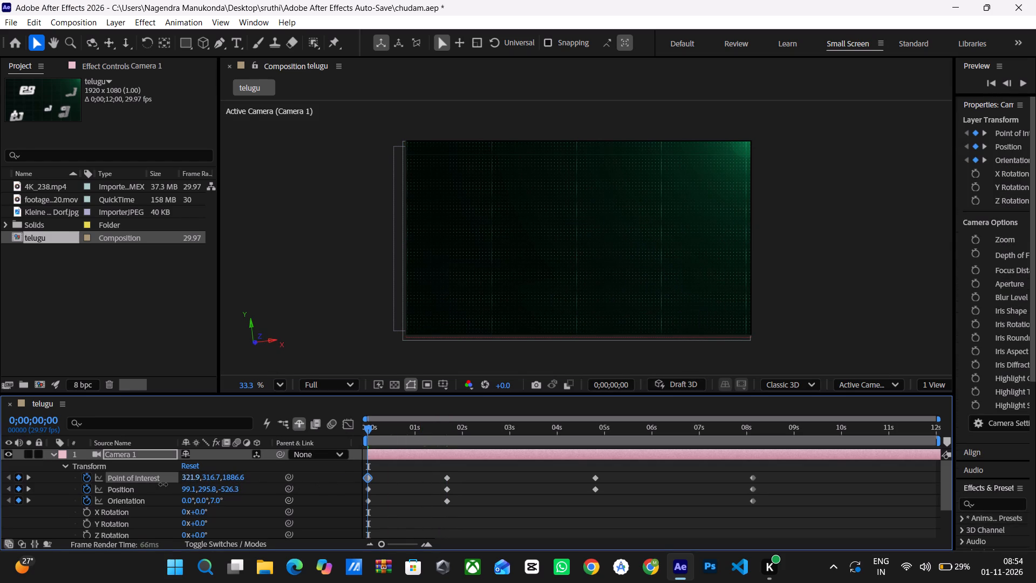
drag(163, 484, 161, 485)
At 0;00;00;00, set Camera 1's Point of Interest to about 222.7 in Y and 1807.6 in Z, and its Position to 247.8 in Y.
drag(215, 483, 209, 479)
drag(211, 478, 150, 477)
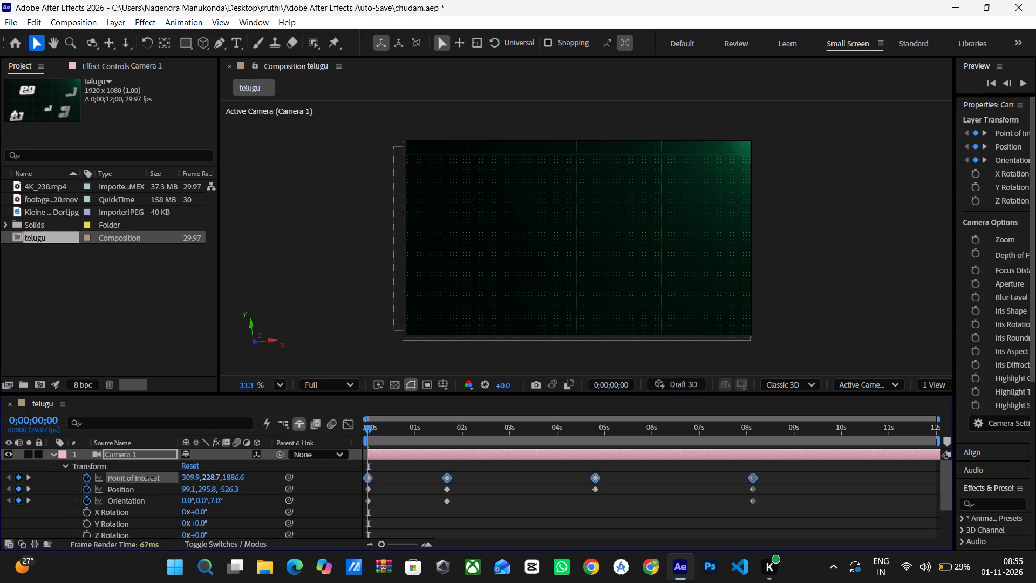
drag(150, 477, 148, 477)
drag(233, 478, 182, 479)
drag(205, 490, 173, 491)
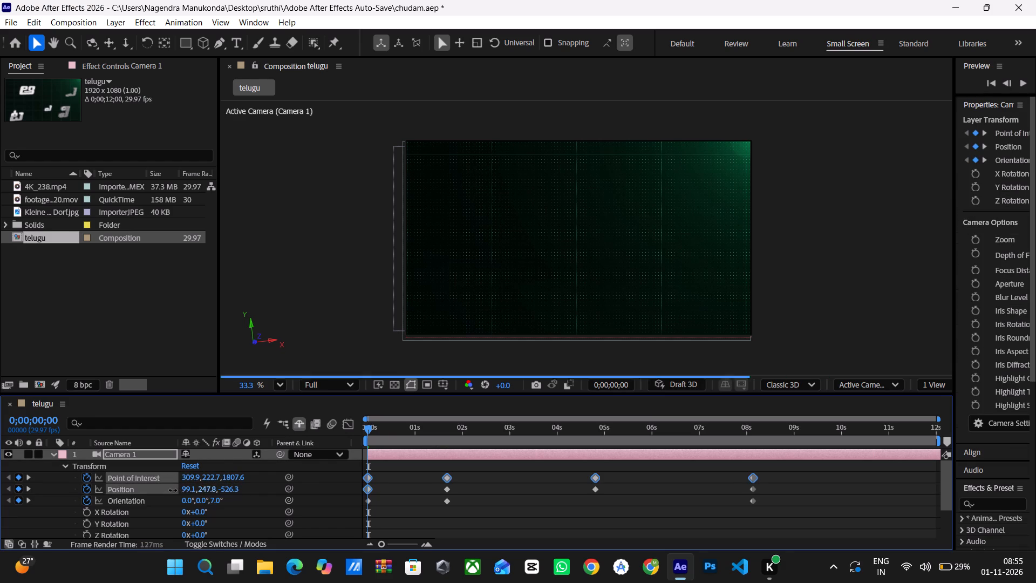
Show the composition in two views and move Camera 1 at 0;00;00;00 in Top view to about 171.1, 247.8, -616.3.
click(935, 384)
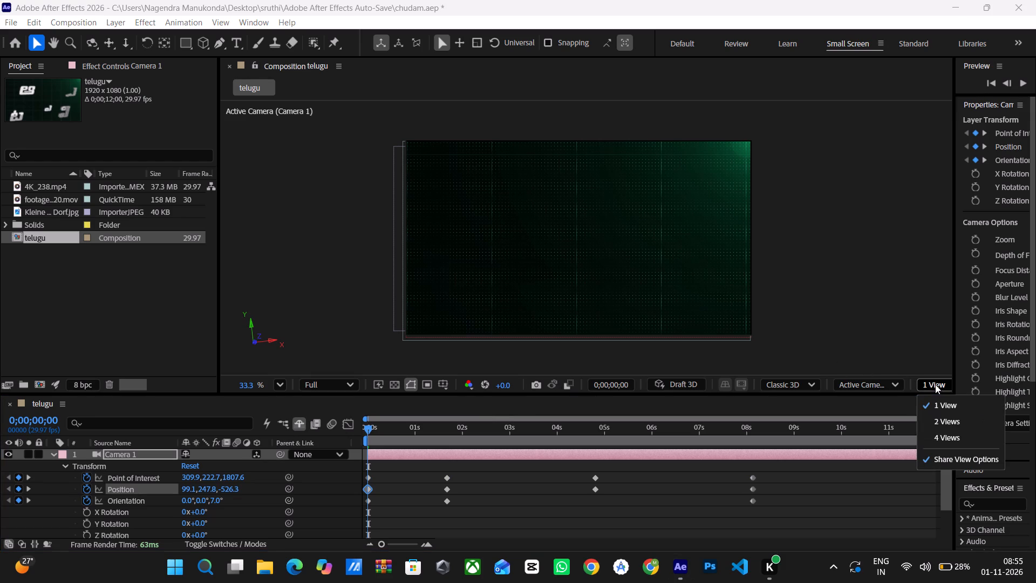
click(939, 419)
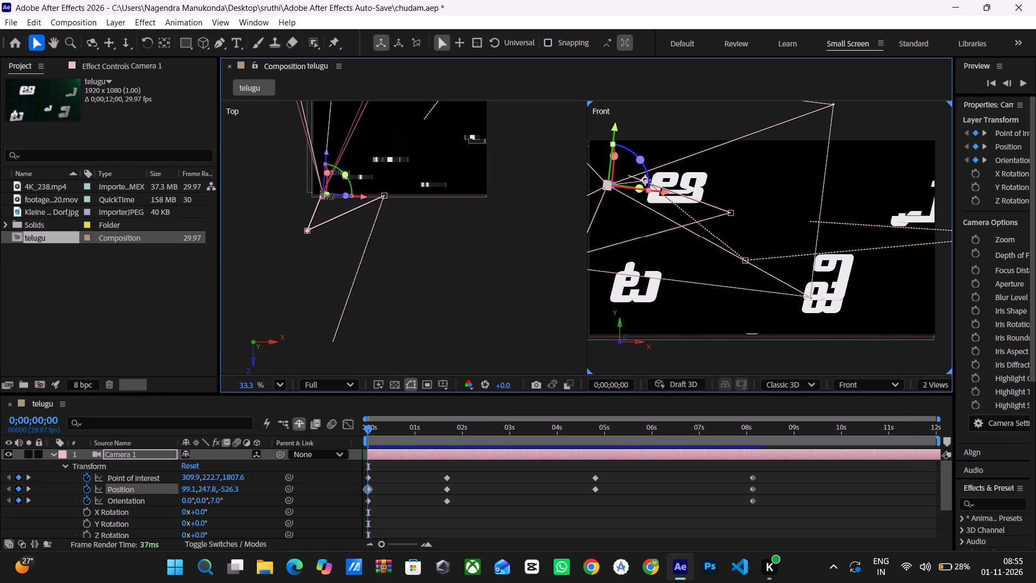
drag(322, 197, 329, 205)
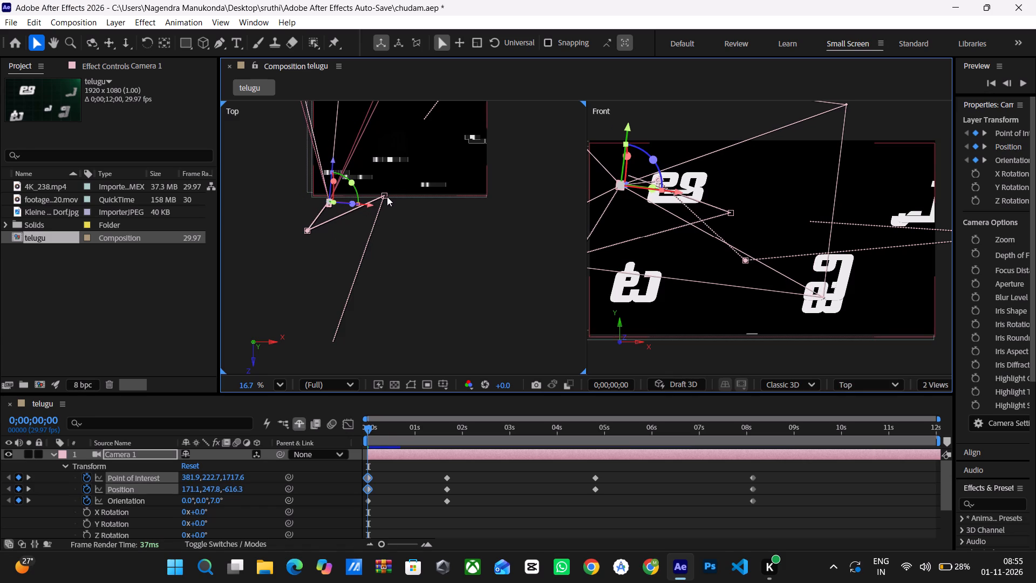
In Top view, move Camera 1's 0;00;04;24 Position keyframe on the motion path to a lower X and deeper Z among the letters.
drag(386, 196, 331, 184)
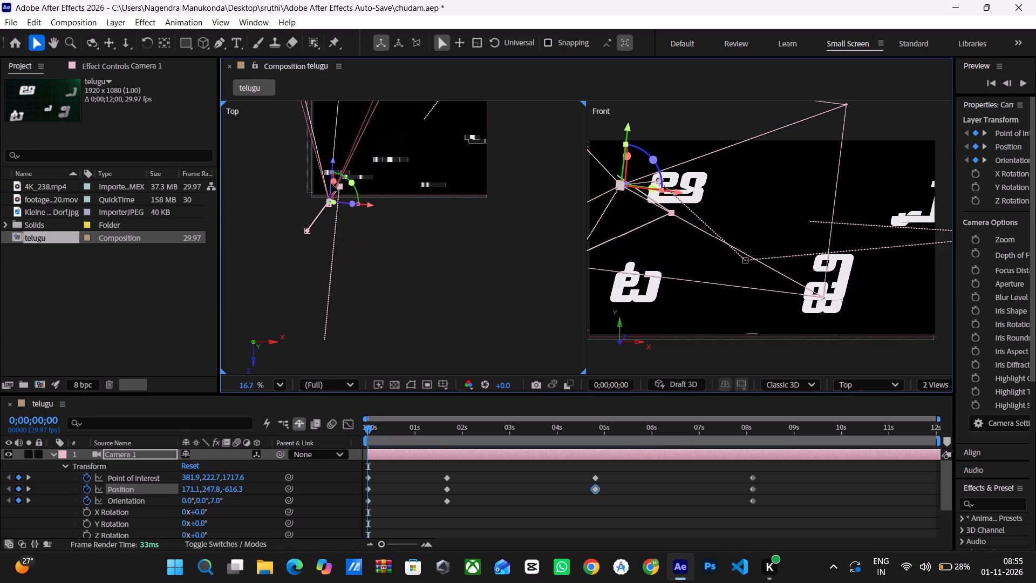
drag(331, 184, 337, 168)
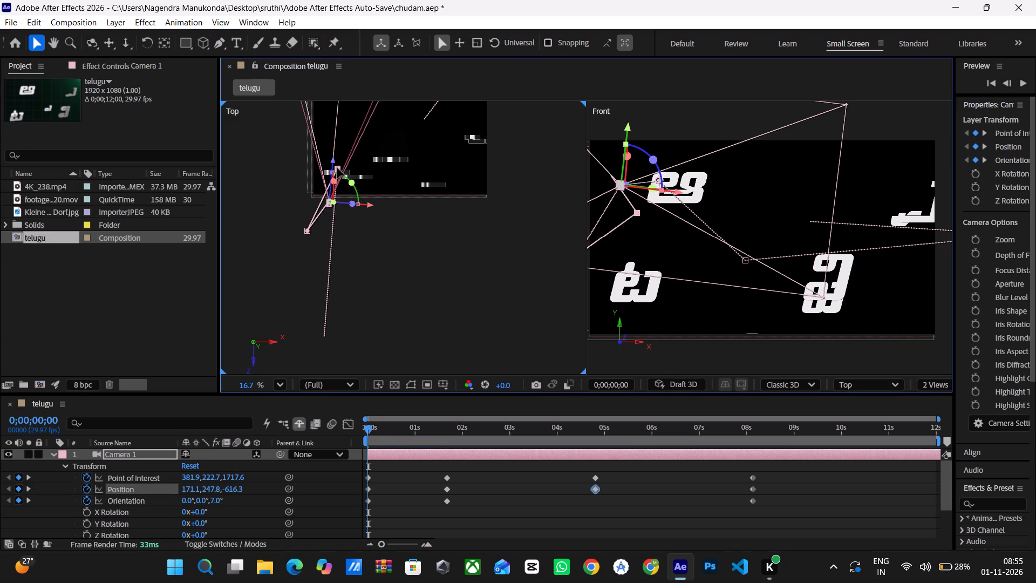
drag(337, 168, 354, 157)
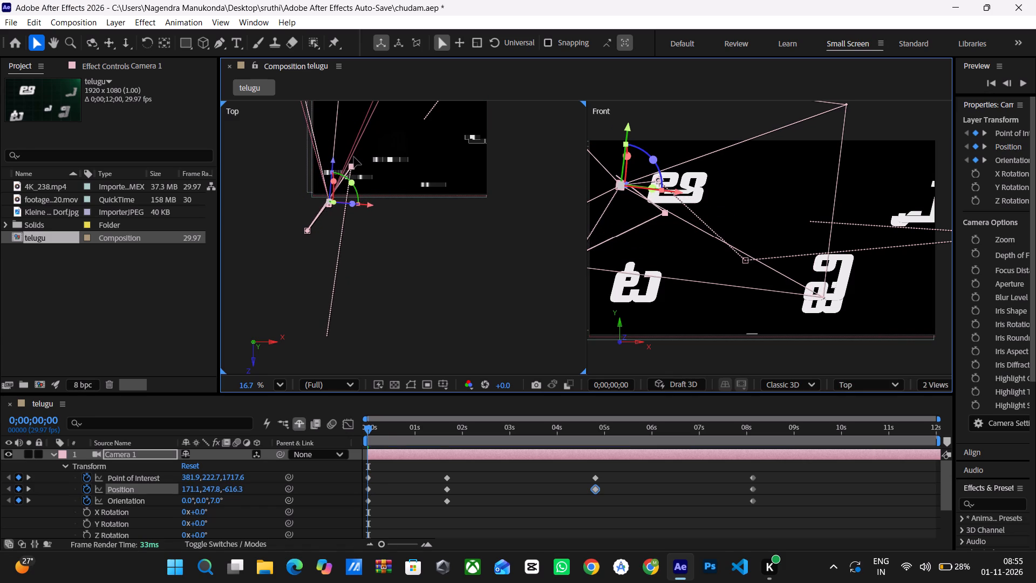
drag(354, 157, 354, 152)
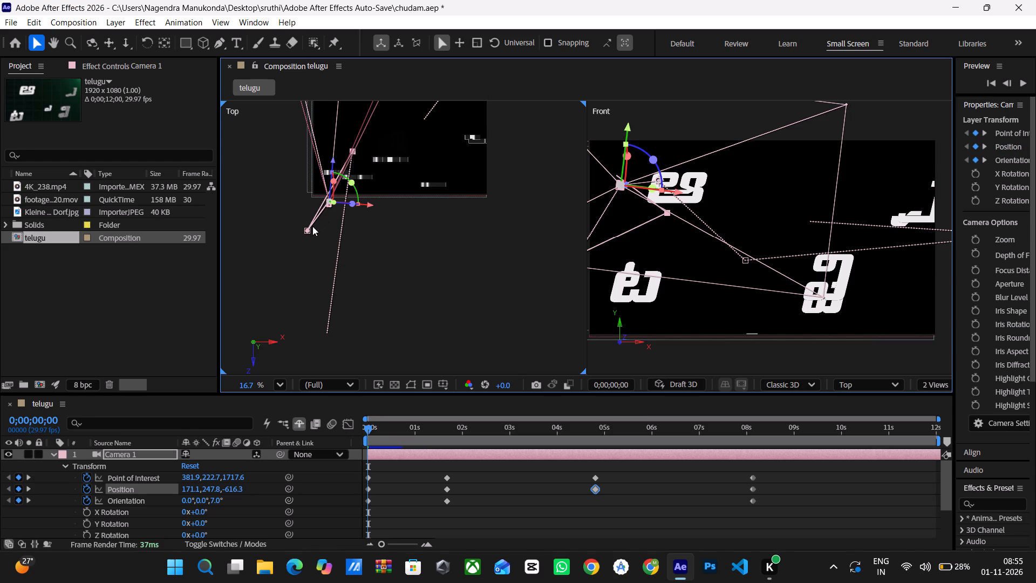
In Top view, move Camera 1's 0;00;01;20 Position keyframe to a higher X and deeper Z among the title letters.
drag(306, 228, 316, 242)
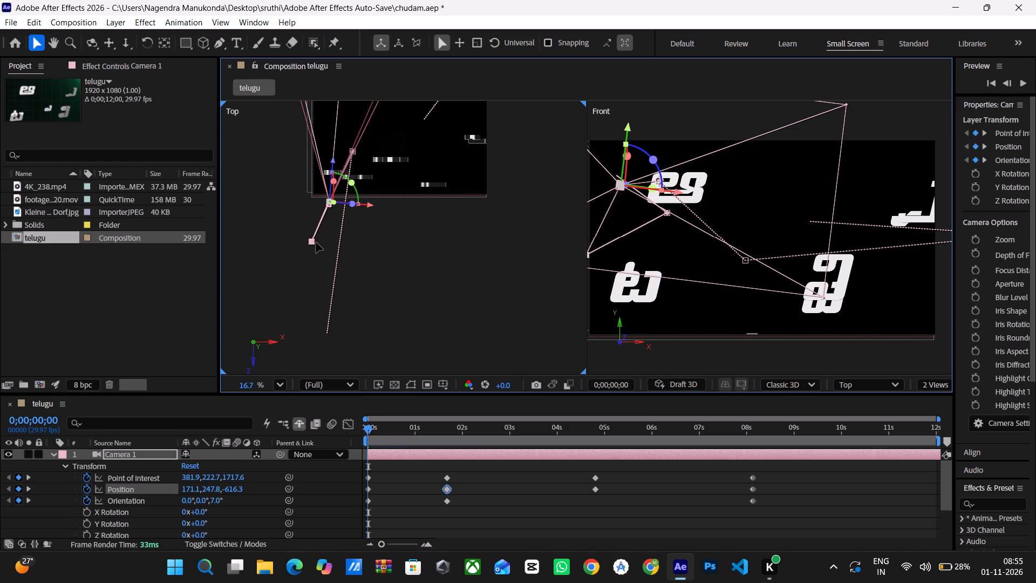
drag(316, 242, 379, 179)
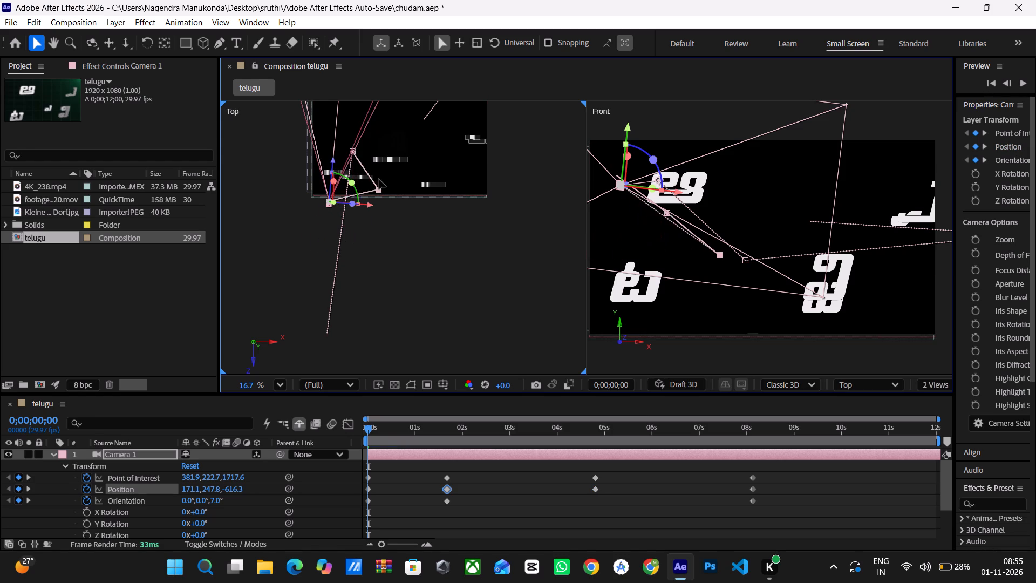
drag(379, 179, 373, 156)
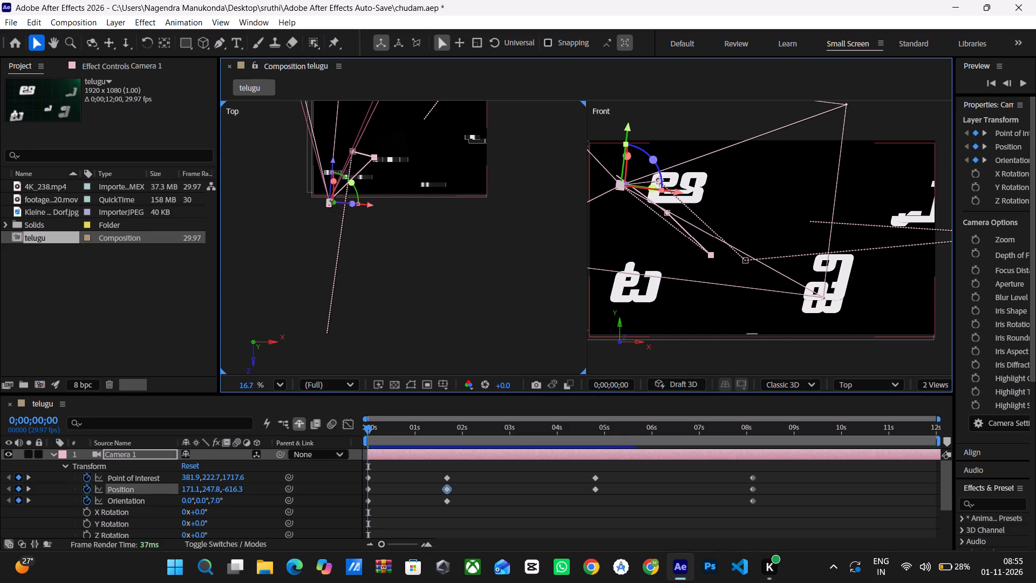
Pull Camera 1 back from the letters at 0;00;00;00 in Top view to a Position of about 183.1, 247.8, -819.3.
drag(330, 202, 331, 214)
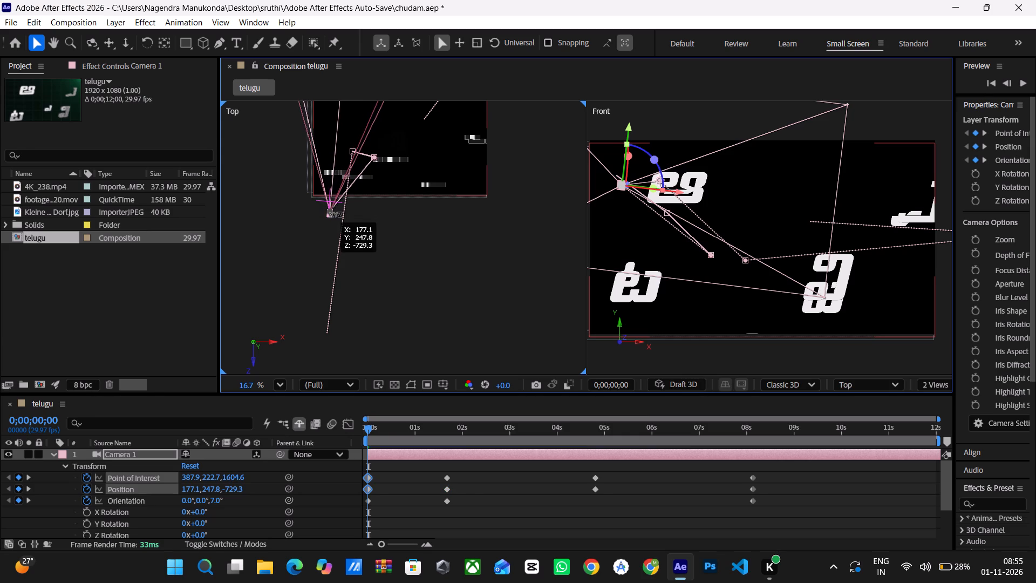
drag(331, 214, 331, 222)
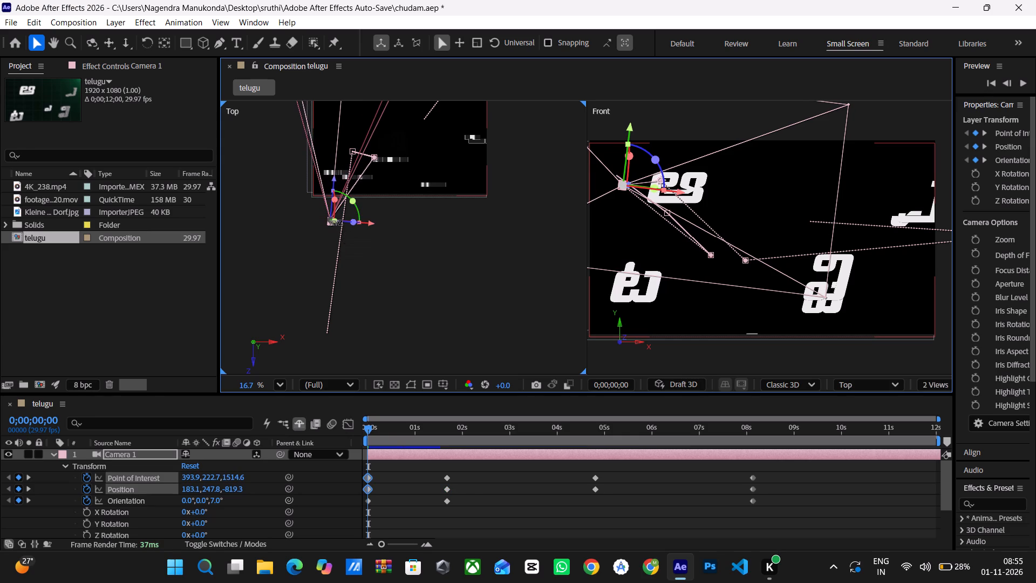
In Top view, shift Camera 1's 0;00;01;20 Position keyframe to a lower X, nearly in line in depth with the first letters.
drag(372, 159, 371, 159)
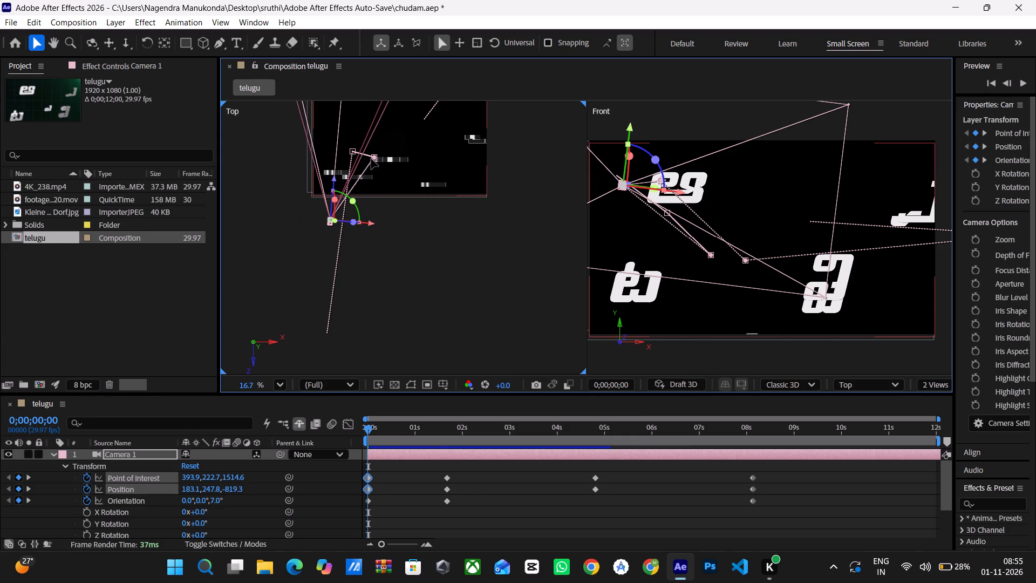
drag(371, 159, 340, 167)
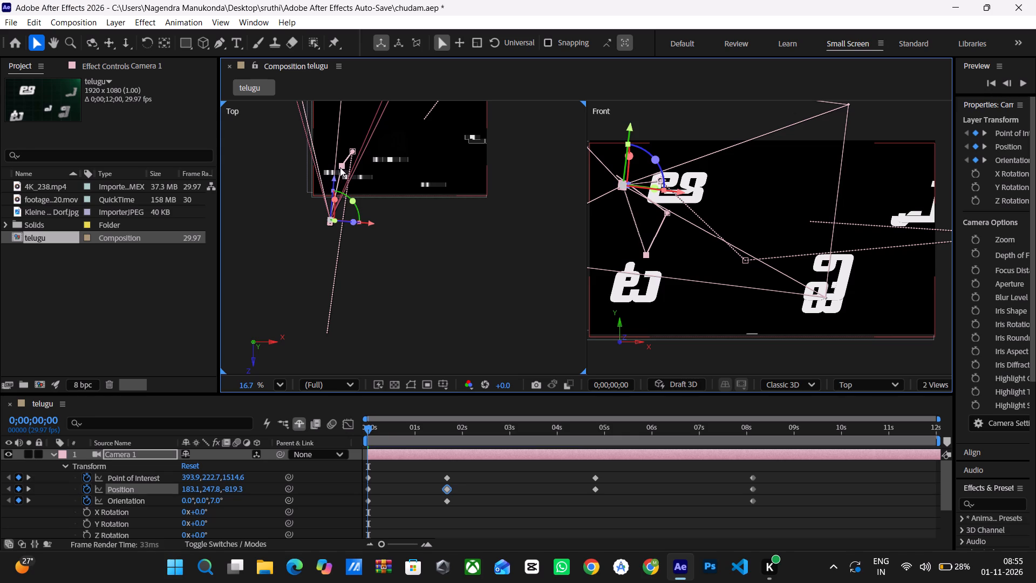
Move Camera 1's Position keyframe at 0;00;04;24 in Top view to about 561.2, 401.8, -257.8.
drag(351, 157, 351, 160)
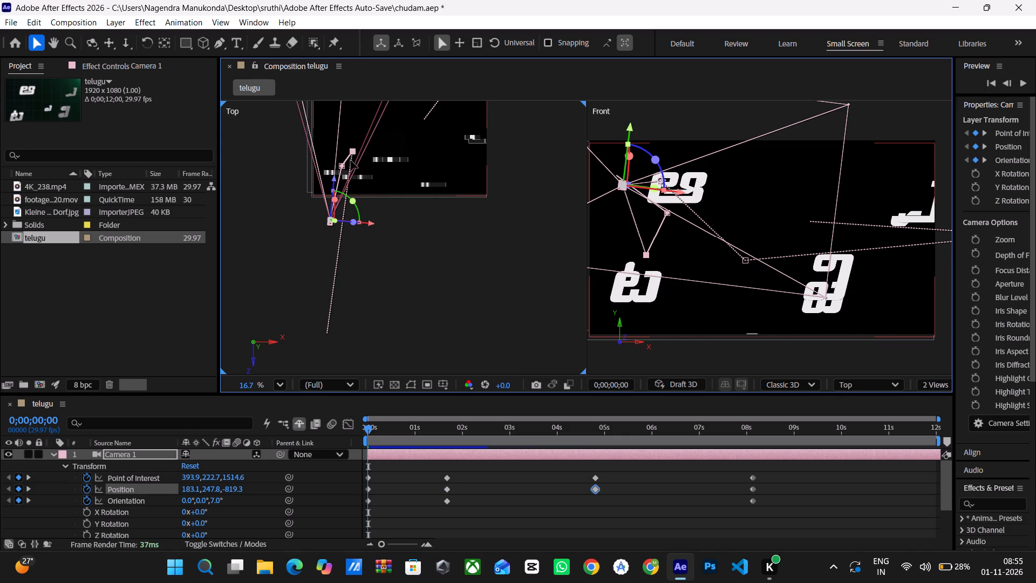
drag(351, 160, 346, 179)
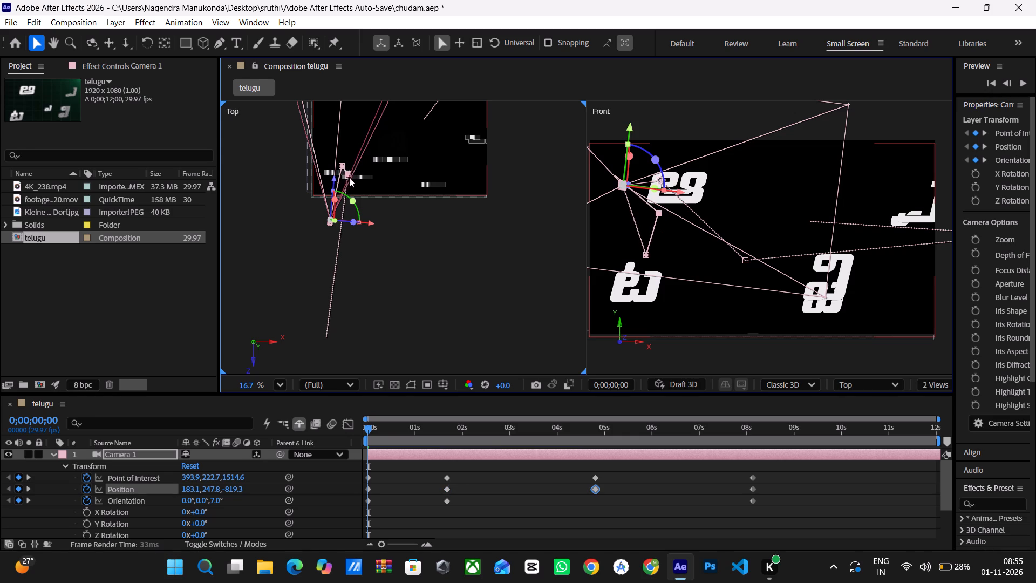
drag(349, 178, 360, 178)
double_click(360, 178)
drag(360, 178, 365, 172)
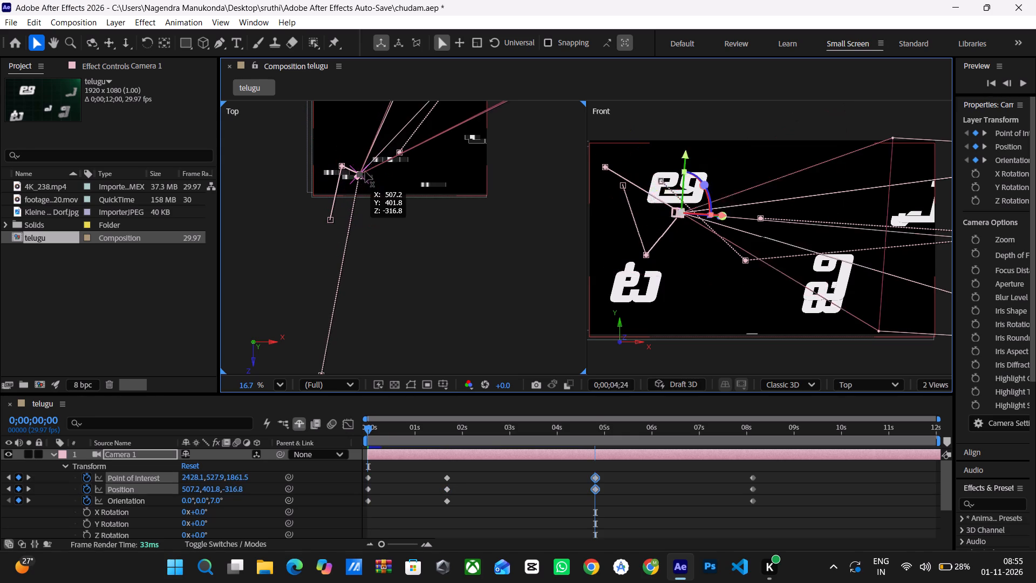
drag(365, 172, 367, 170)
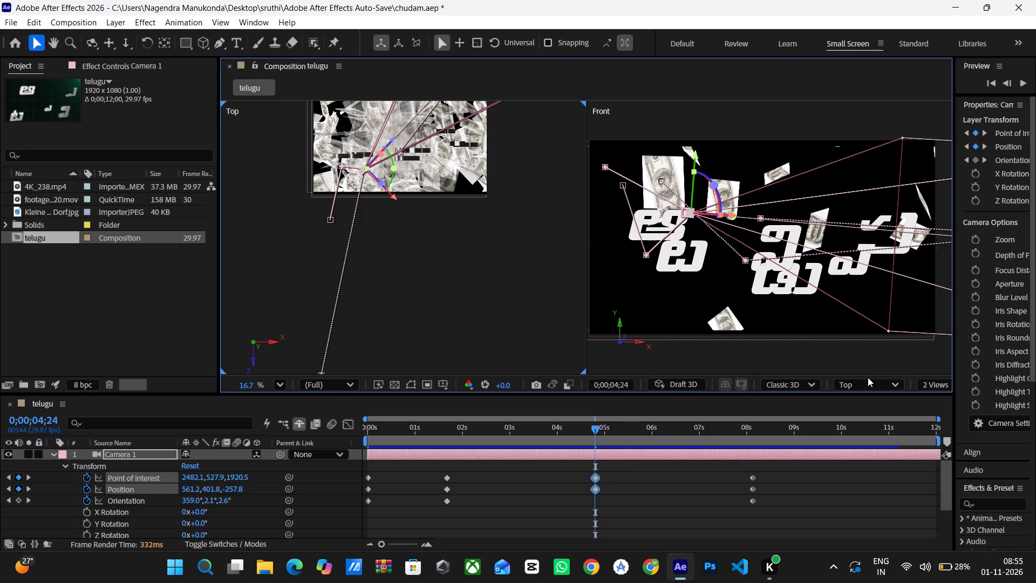
Return to the single Active Camera view and preview the revised camera move from 0;00;00;00.
click(926, 384)
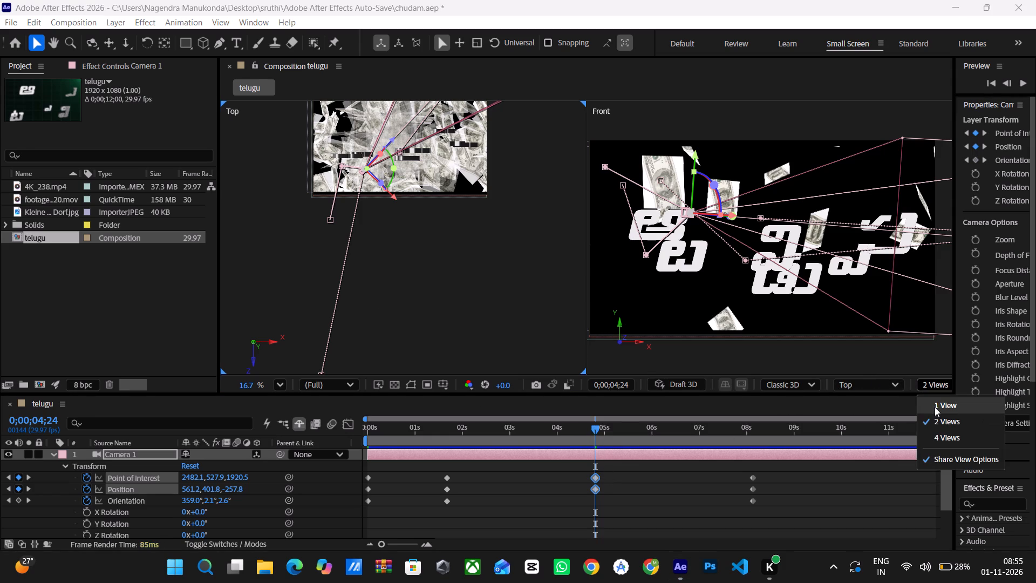
click(935, 407)
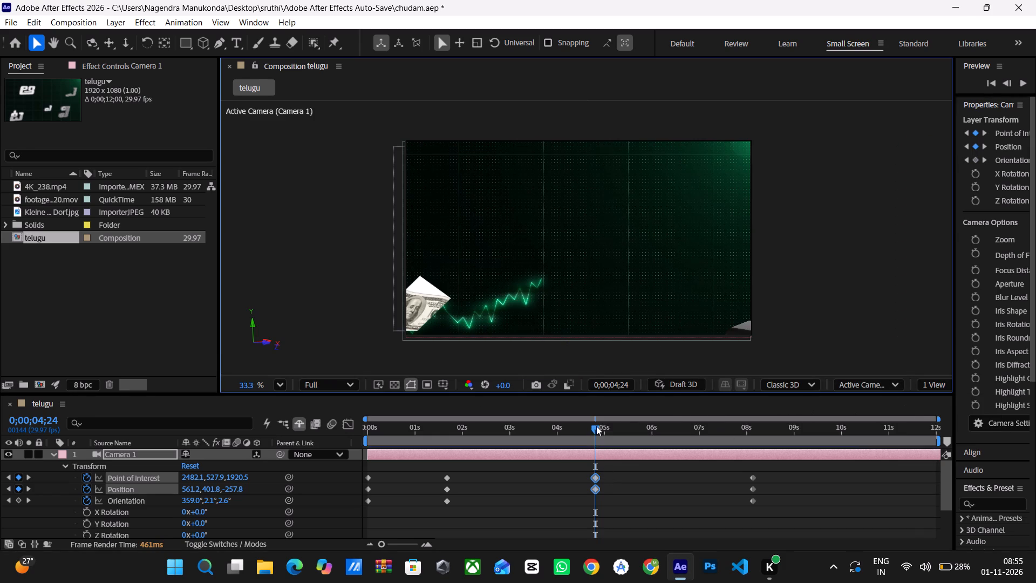
drag(596, 426, 287, 486)
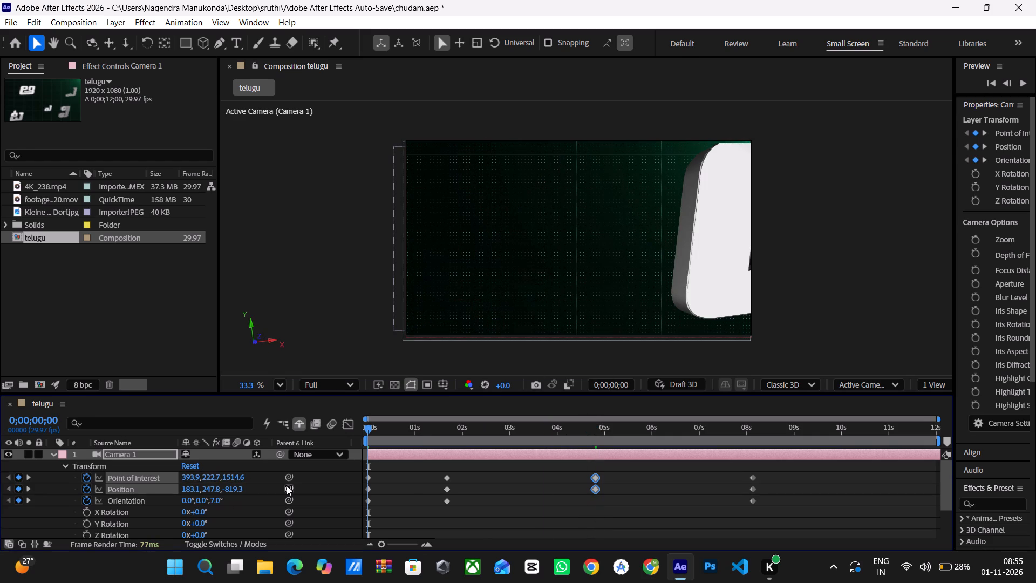
key(space)
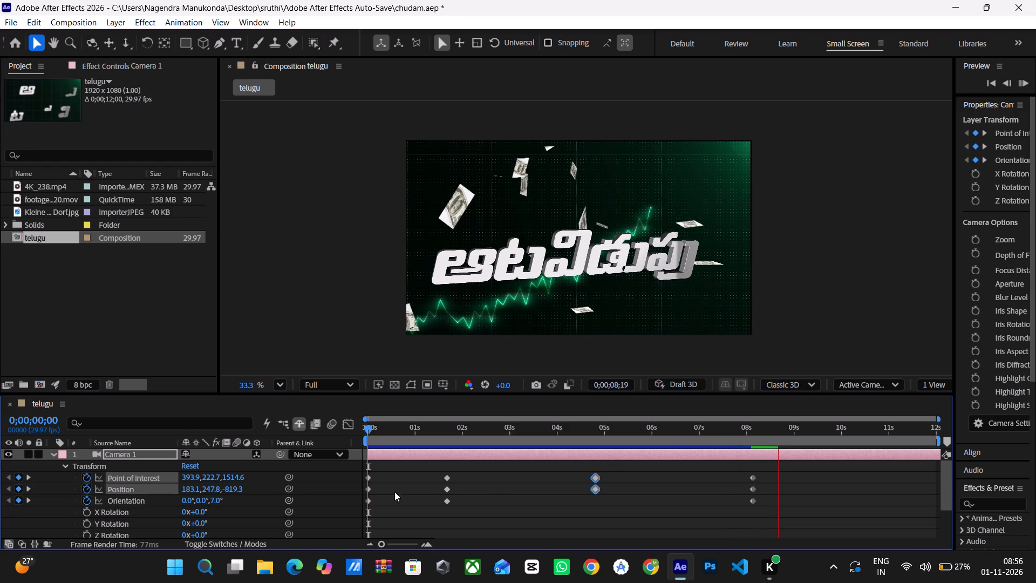
click(368, 445)
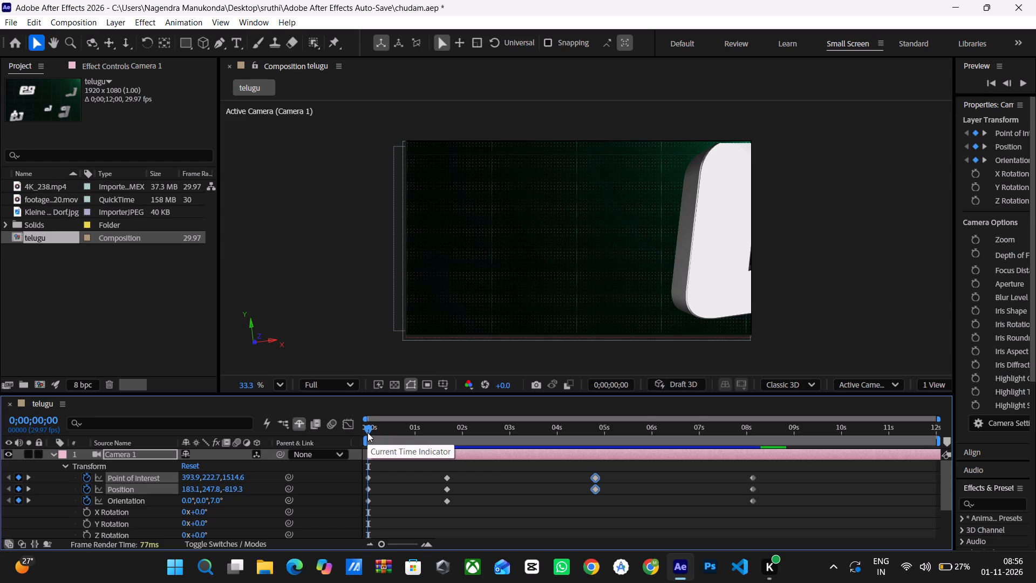
key(space)
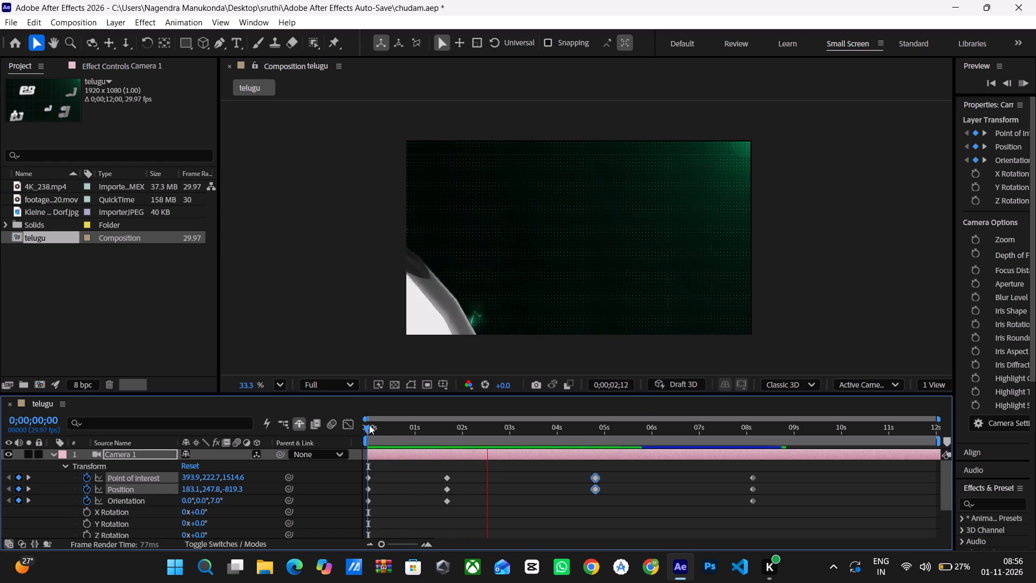
click(369, 425)
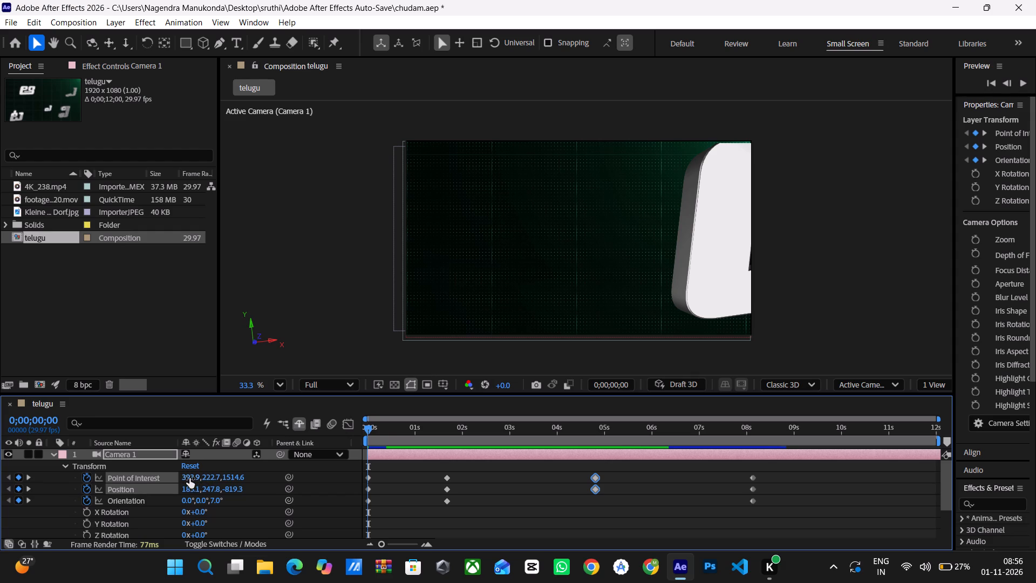
Set Camera 1's Point of Interest at 0;00;00;00 to about 1387.9 in X to frame the first title letter.
drag(189, 478, 166, 479)
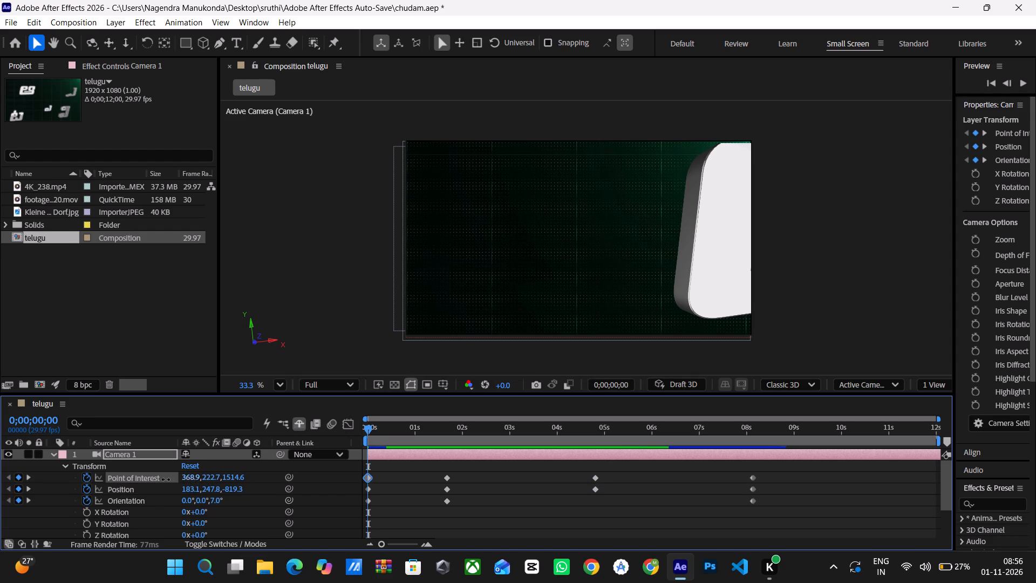
drag(166, 479, 319, 453)
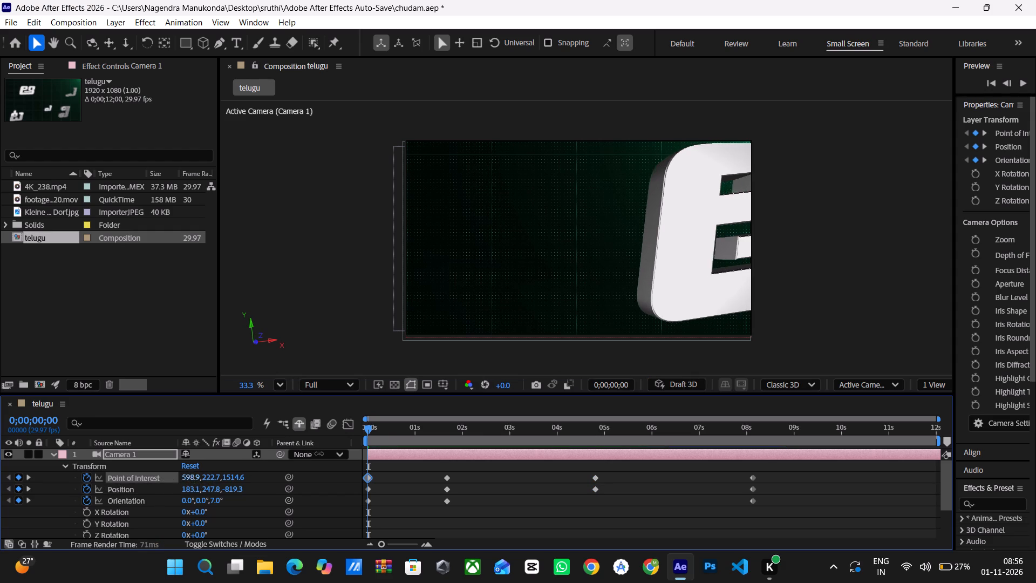
drag(319, 453, 561, 415)
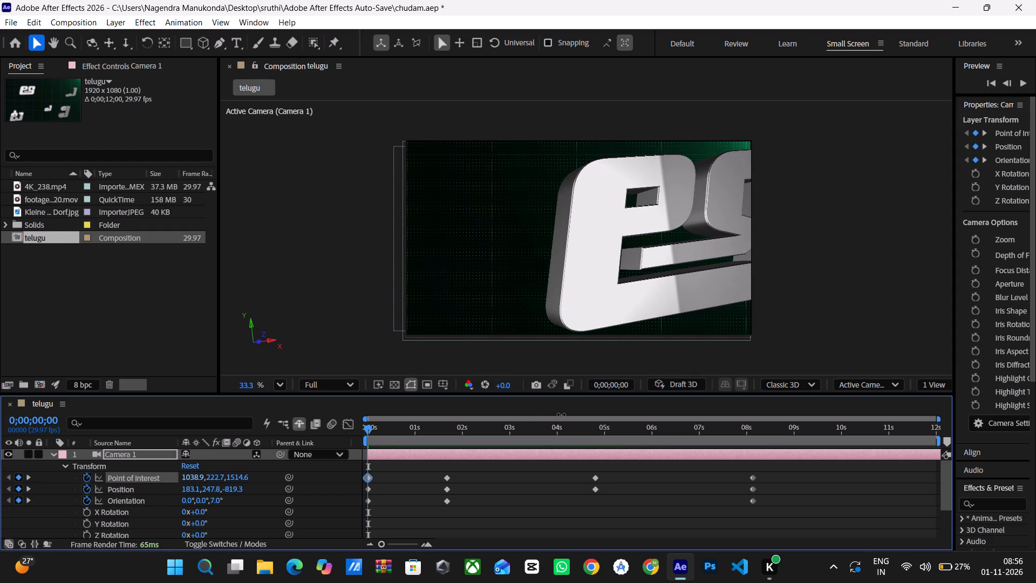
drag(561, 415, 758, 376)
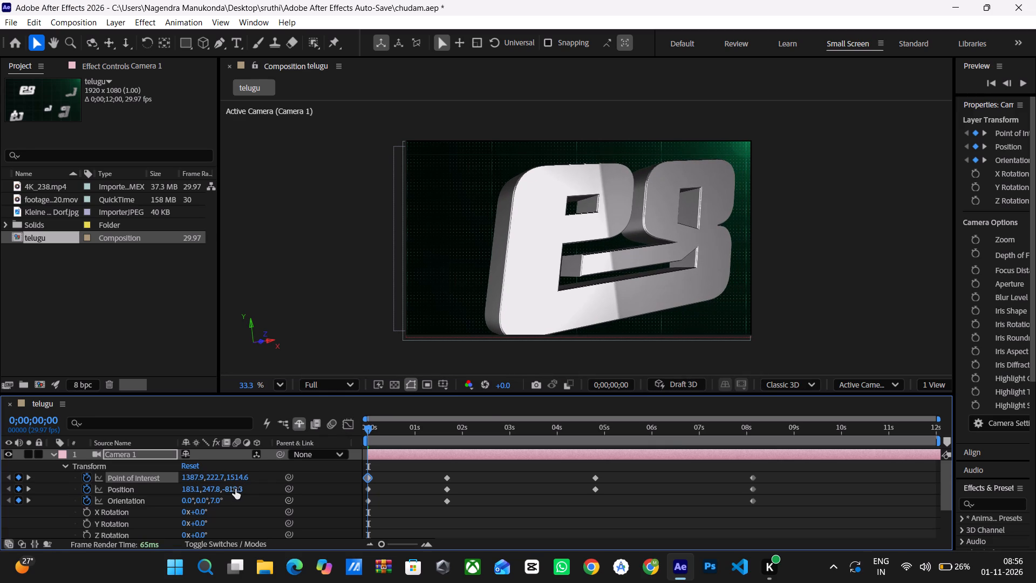
Set Camera 1's Position at 0;00;00;00 to about -766.3 in Z to bring it closer to the first letter.
drag(233, 490, 280, 486)
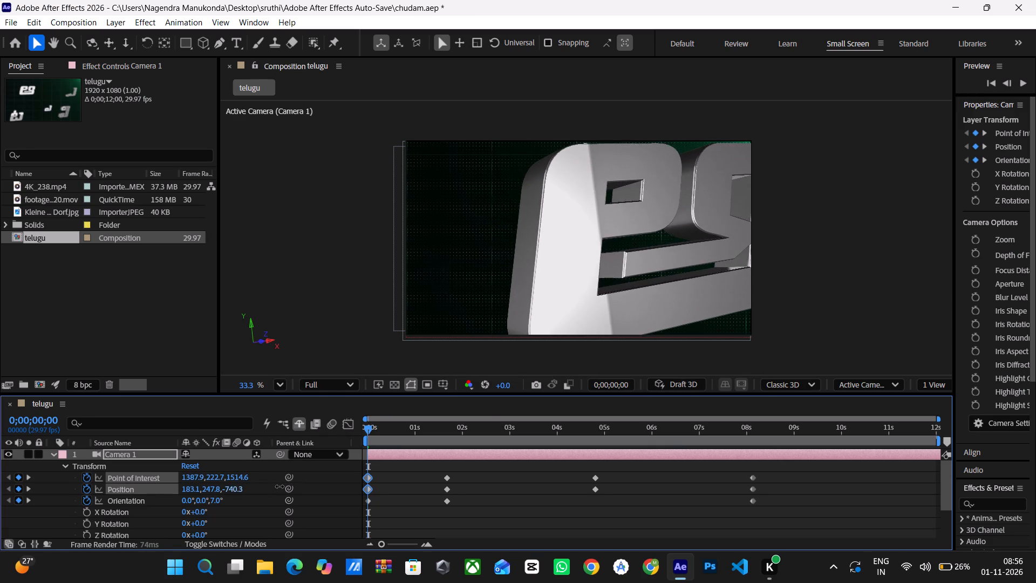
drag(280, 486, 270, 491)
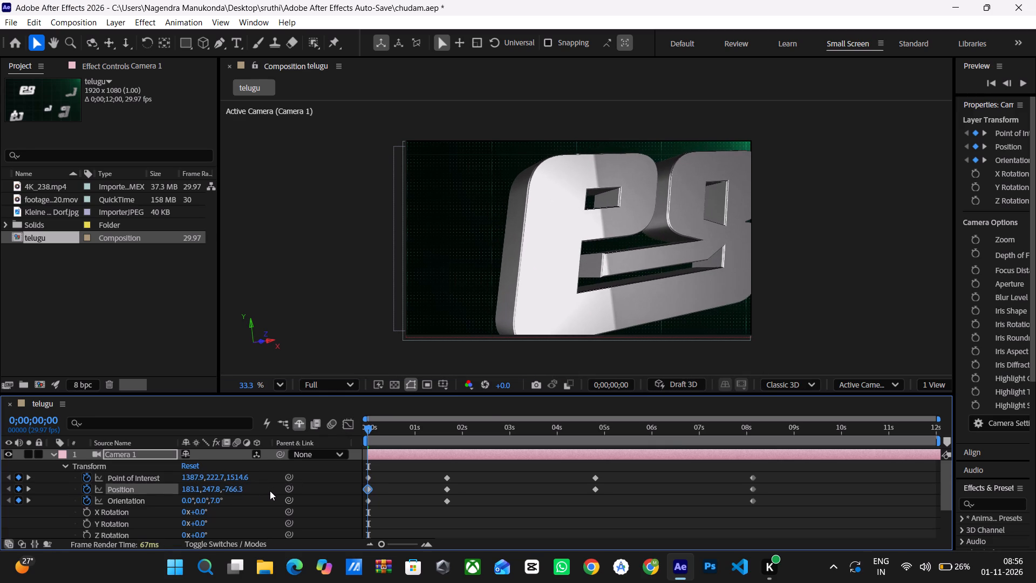
Preview the camera animation from 0;00;00;00 to check the new opening framing.
key(space)
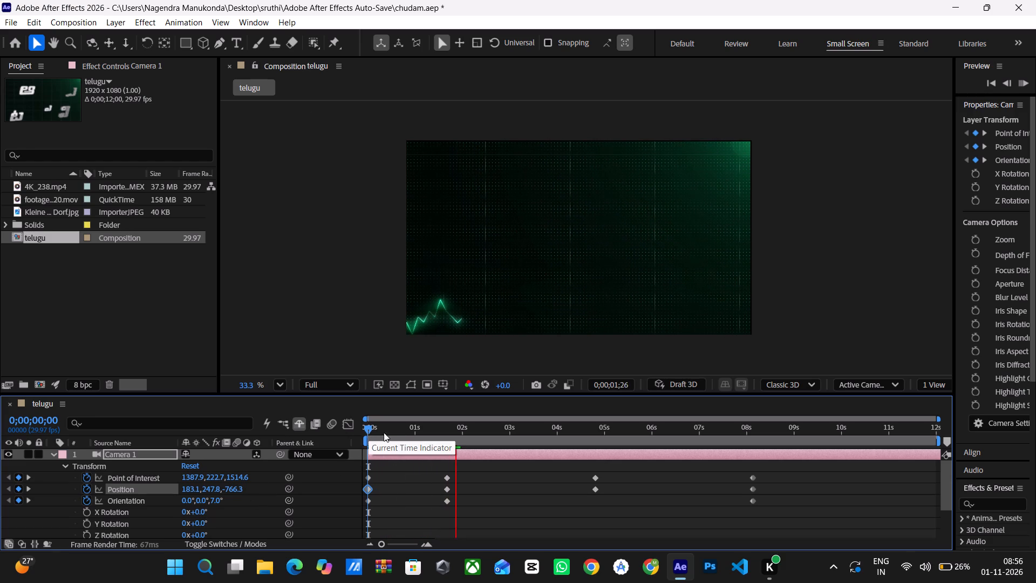
drag(368, 430, 370, 431)
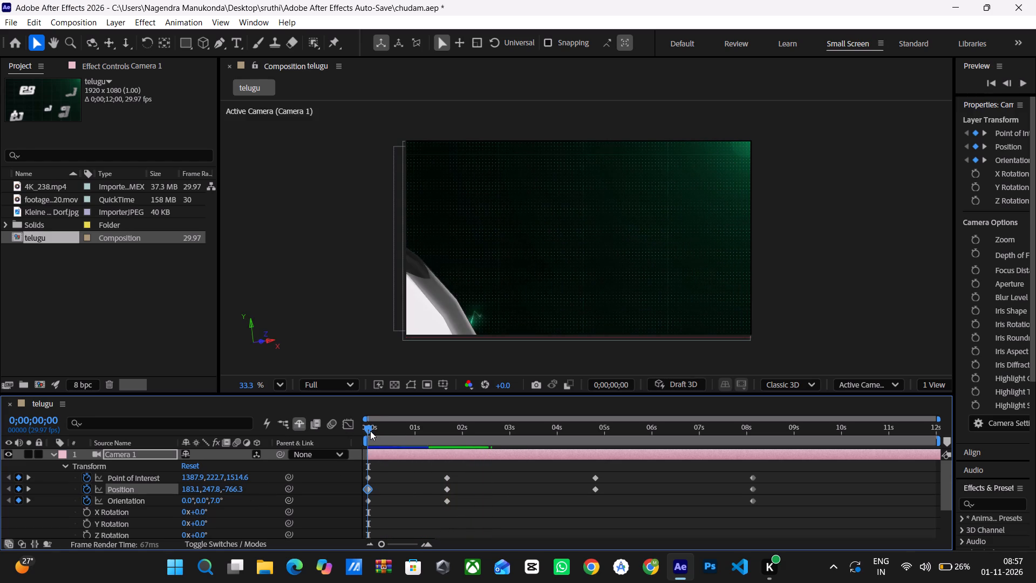
At 0;00;01;20, set Camera 1's Position to about 582.5 in Y and -562.1 in Z to bring the title letters into view.
drag(370, 431, 446, 438)
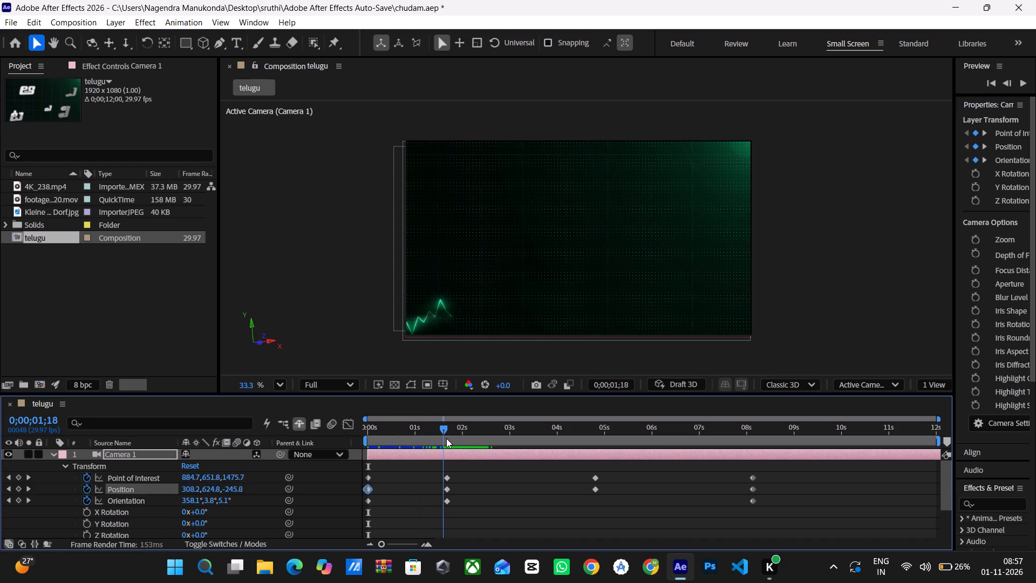
drag(446, 438, 448, 437)
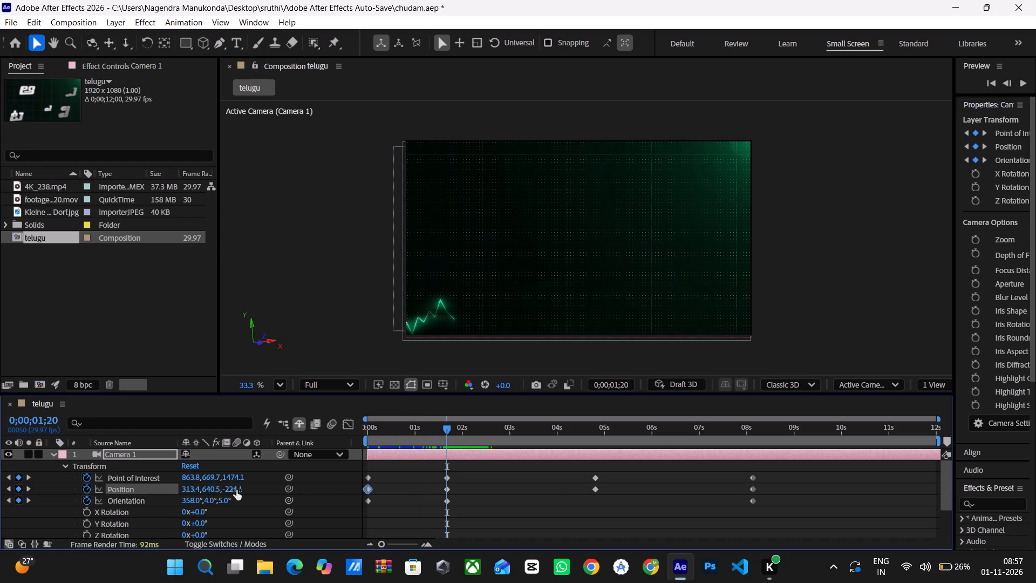
drag(217, 490, 209, 491)
drag(209, 491, 170, 499)
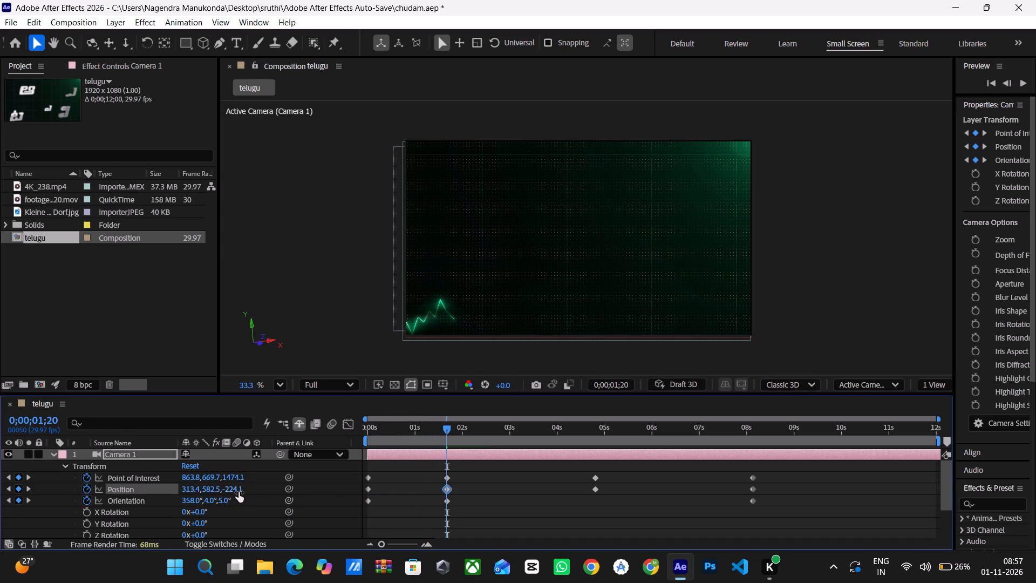
drag(238, 490, 92, 507)
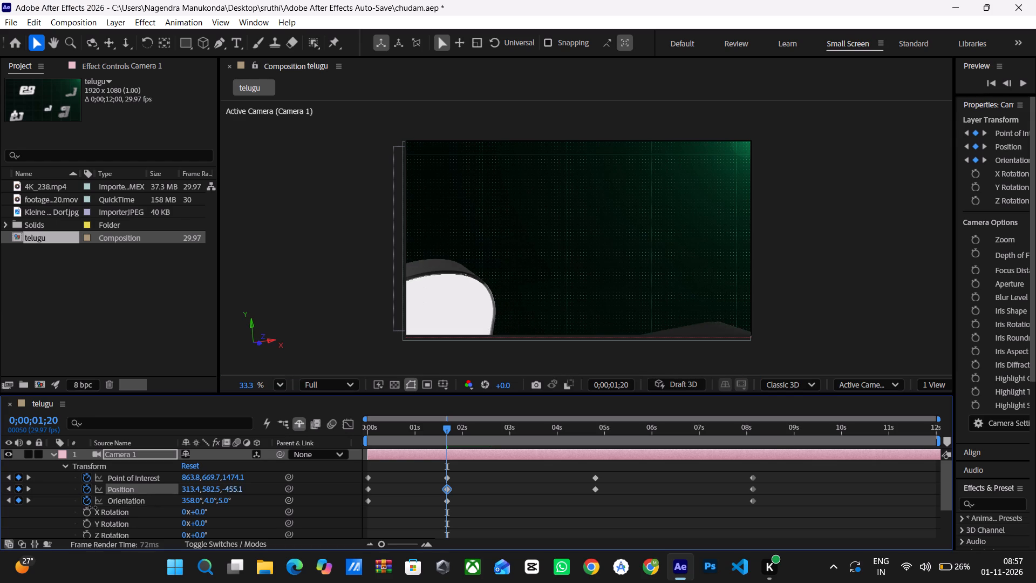
drag(92, 507, 0, 480)
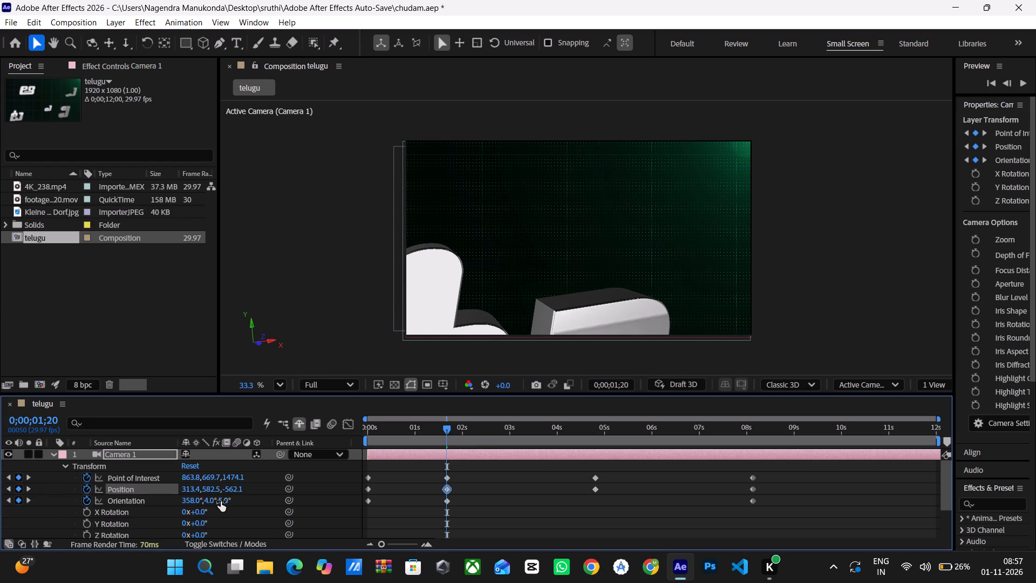
Set Camera 1's Z Orientation at 0;00;01;20 to 1.0° to reduce the tilt of the framing.
drag(221, 501, 219, 509)
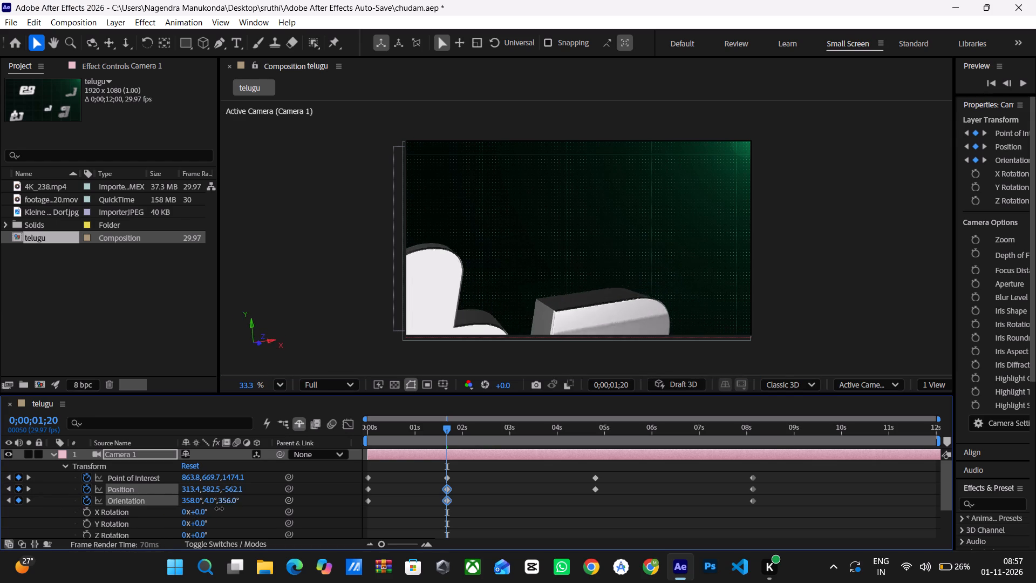
drag(219, 509, 226, 509)
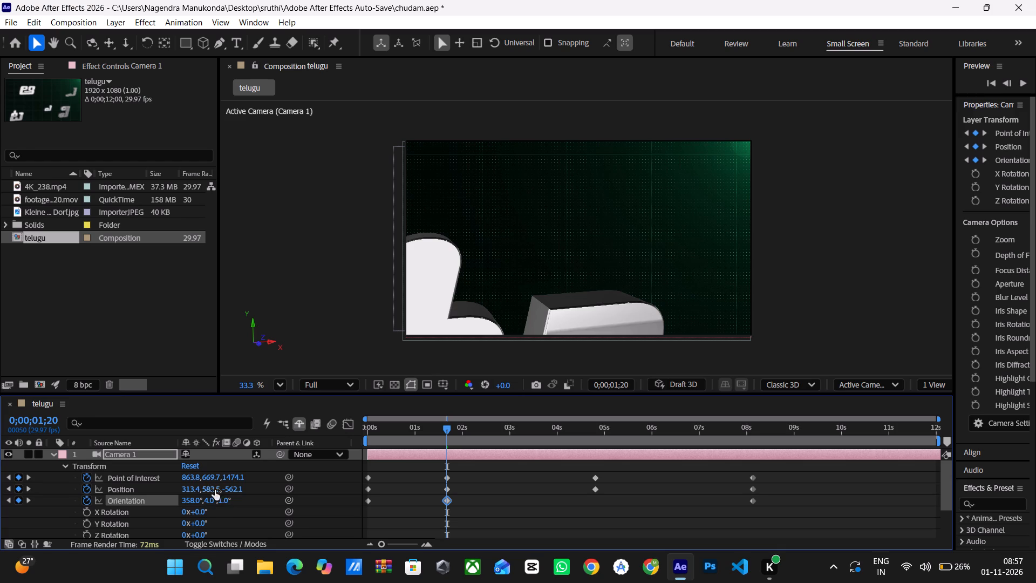
Set Camera 1's Position at 0;00;01;20 to about 175.4 in X and 749.5 in Y to frame the letter.
drag(213, 488, 230, 490)
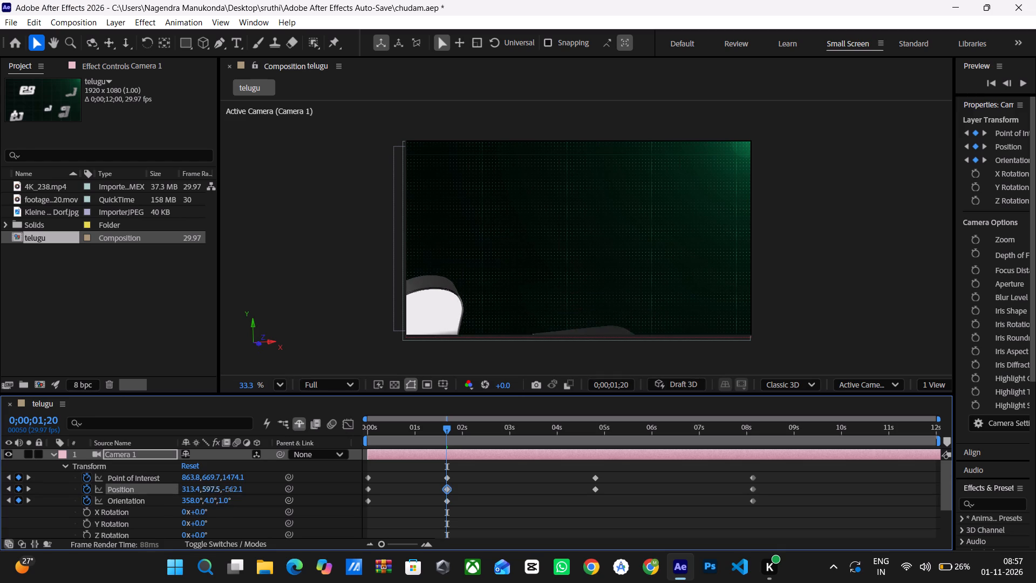
drag(230, 490, 313, 490)
drag(188, 491, 192, 491)
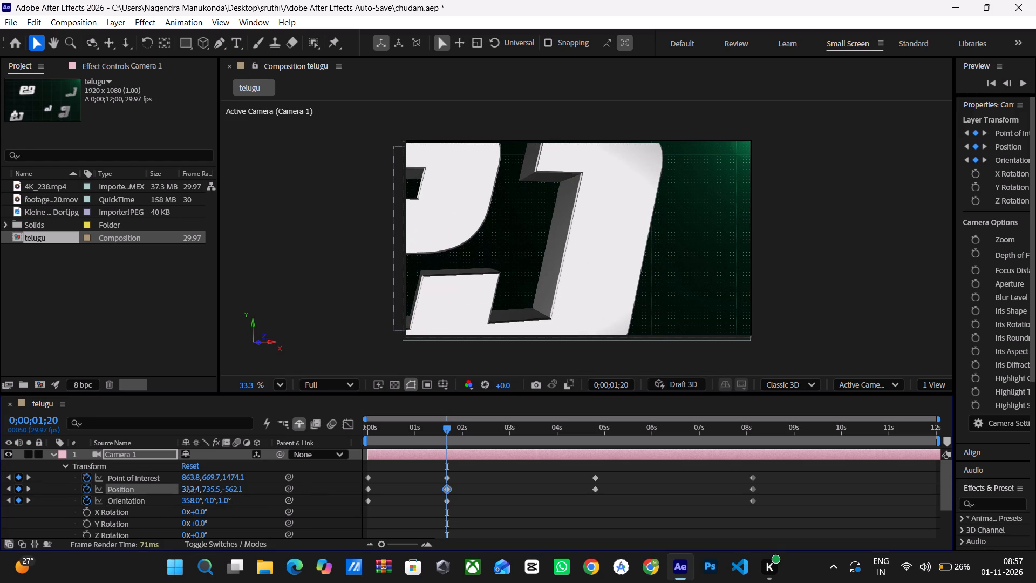
drag(192, 491, 149, 497)
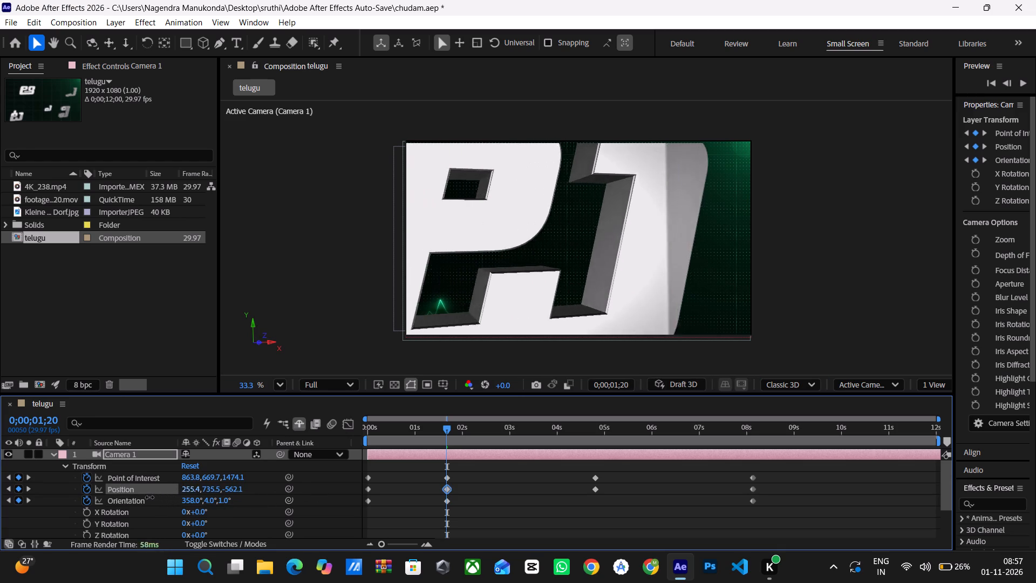
drag(149, 497, 108, 505)
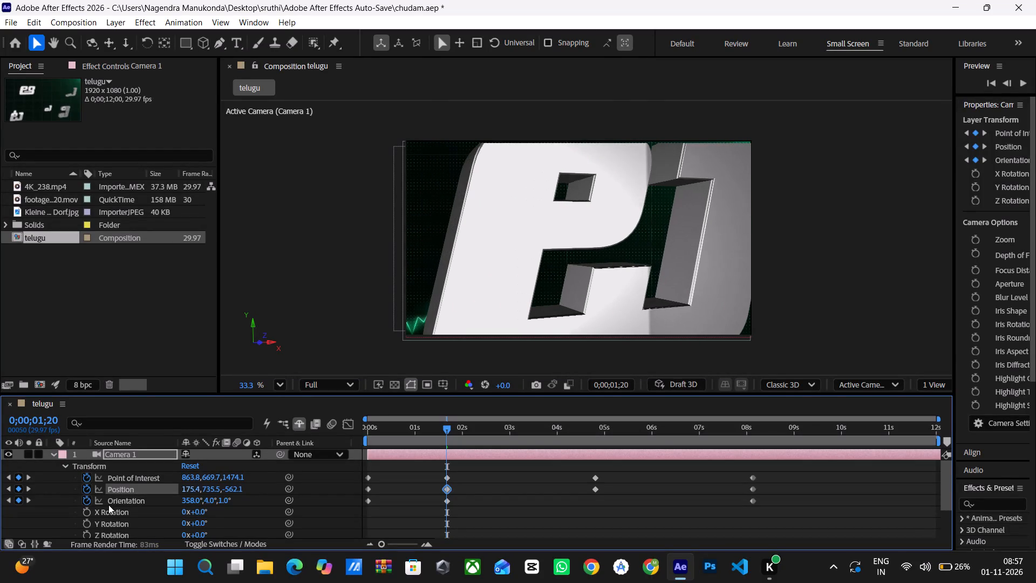
drag(208, 487, 217, 488)
drag(217, 488, 208, 501)
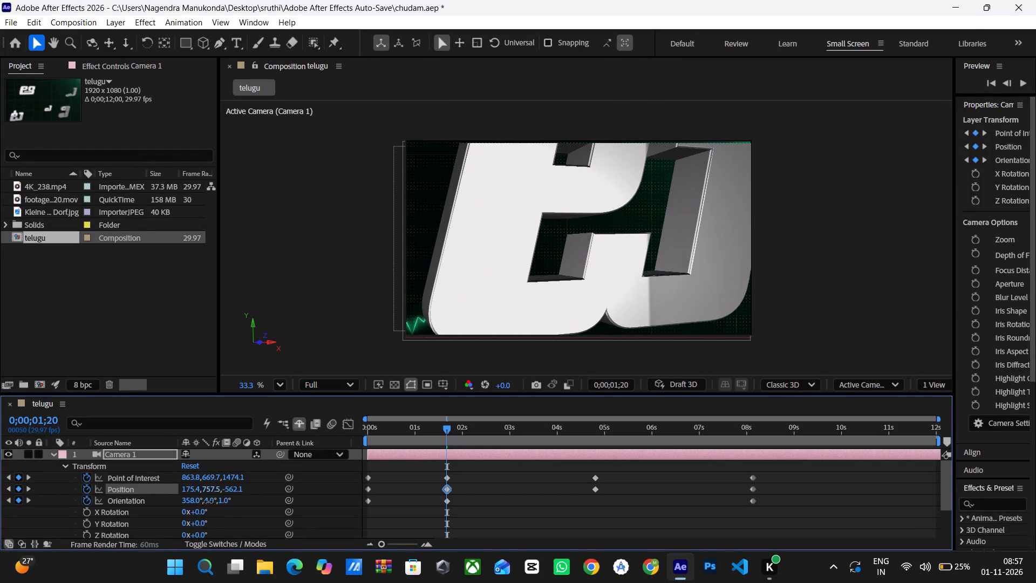
drag(208, 501, 204, 501)
Pull Camera 1 back at 0;00;01;20 by setting its Position to about -937.1 in Z so the whole letter fits.
drag(230, 487, 249, 487)
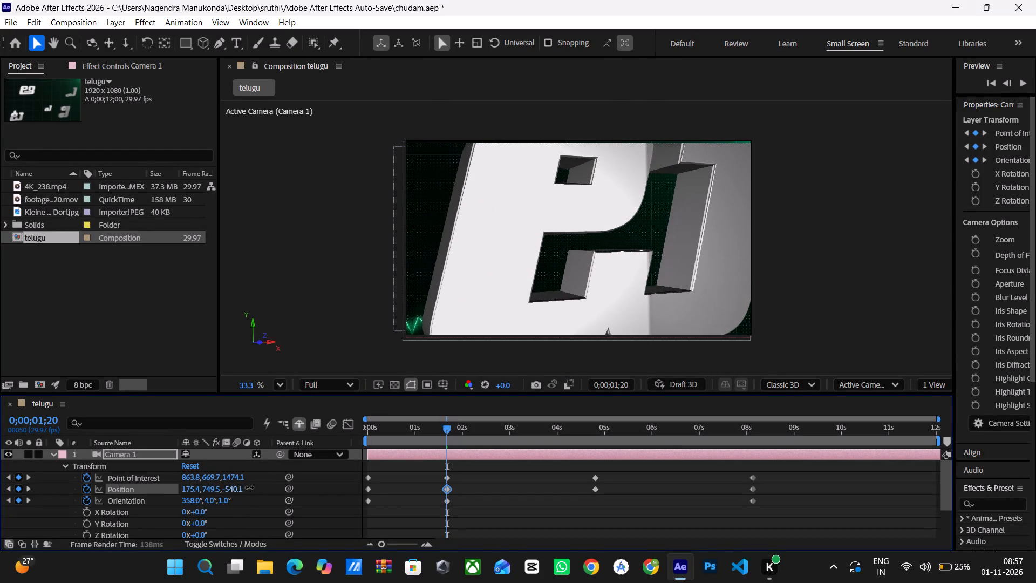
drag(249, 487, 165, 506)
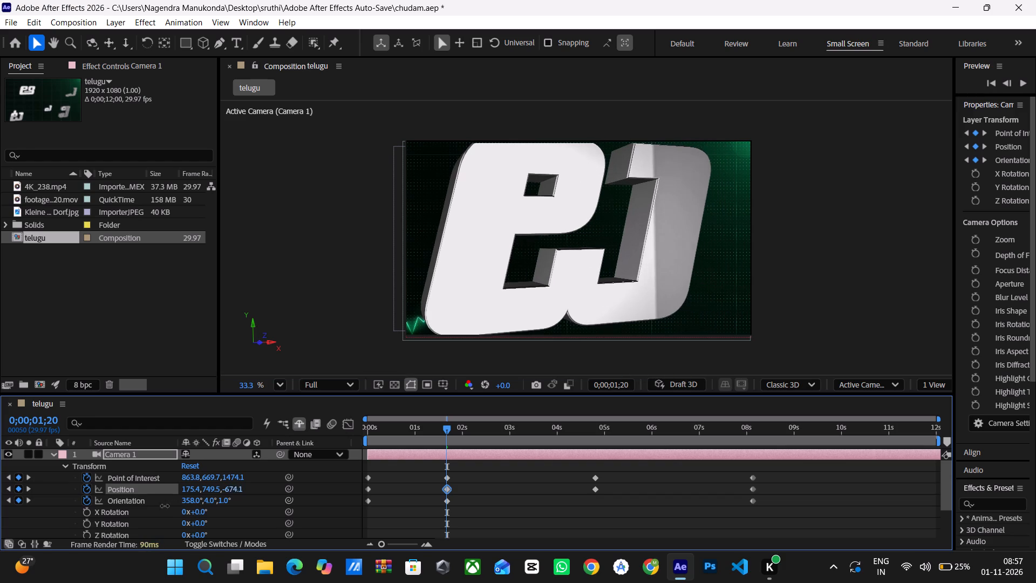
drag(165, 506, 129, 507)
drag(128, 507, 122, 507)
drag(119, 507, 84, 506)
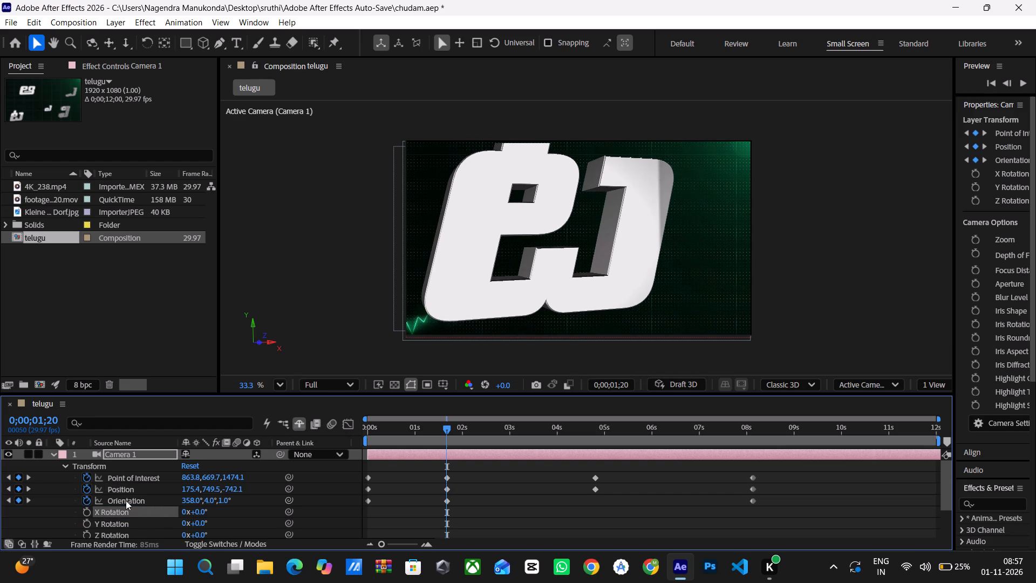
drag(235, 491, 234, 492)
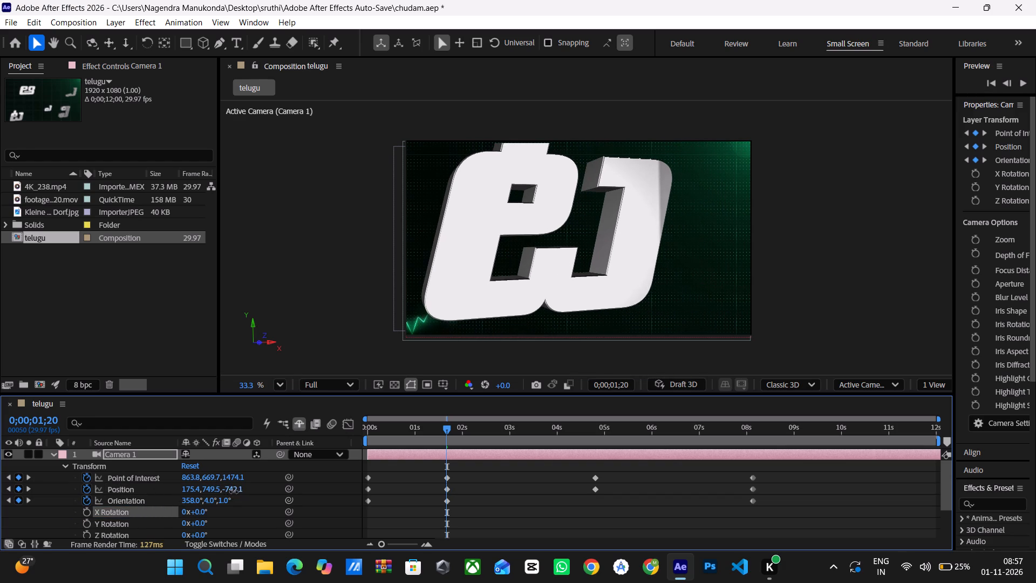
drag(234, 492, 203, 504)
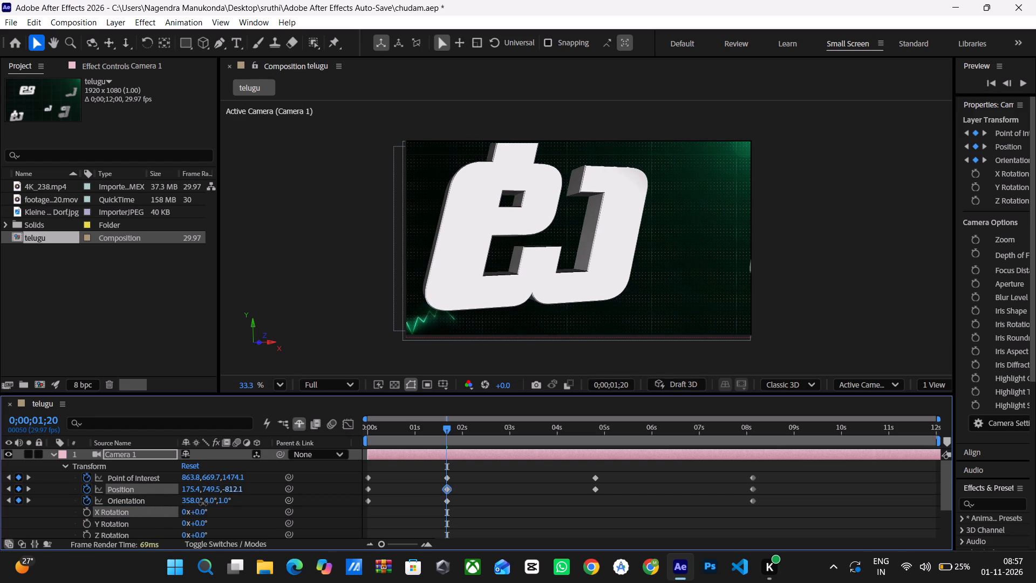
drag(203, 504, 199, 503)
click(185, 503)
click(230, 491)
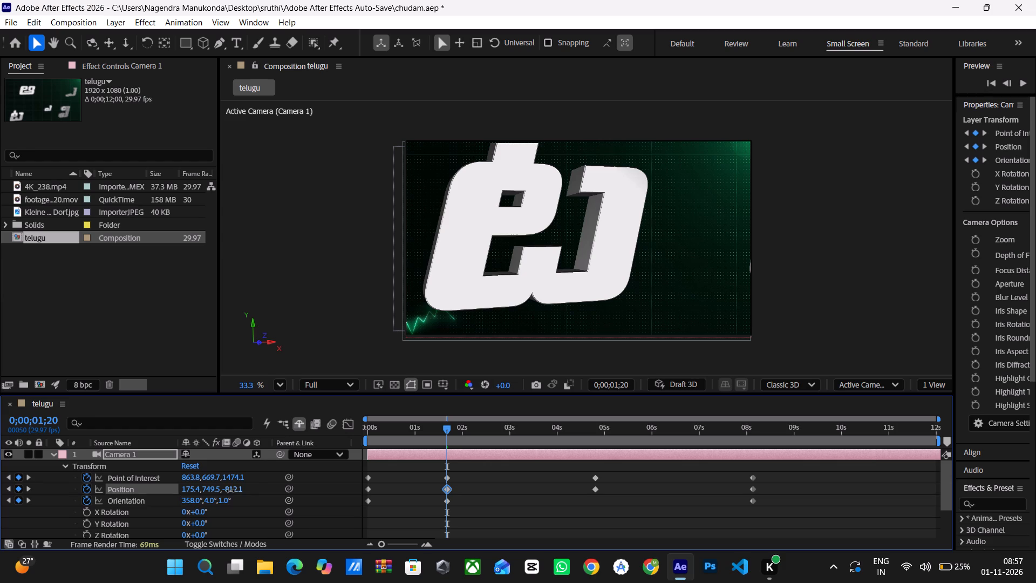
click(298, 480)
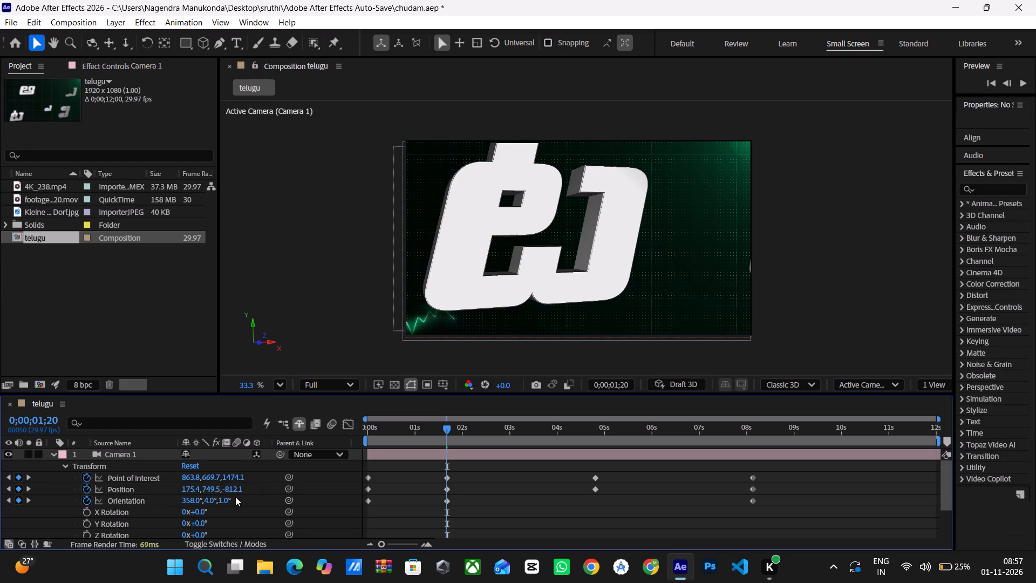
drag(234, 489, 214, 489)
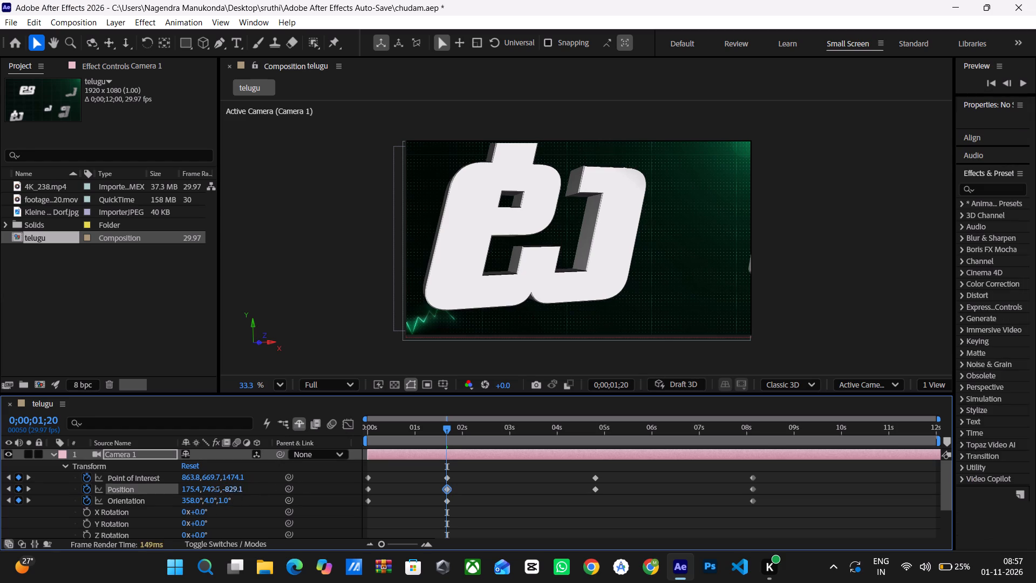
drag(214, 489, 154, 484)
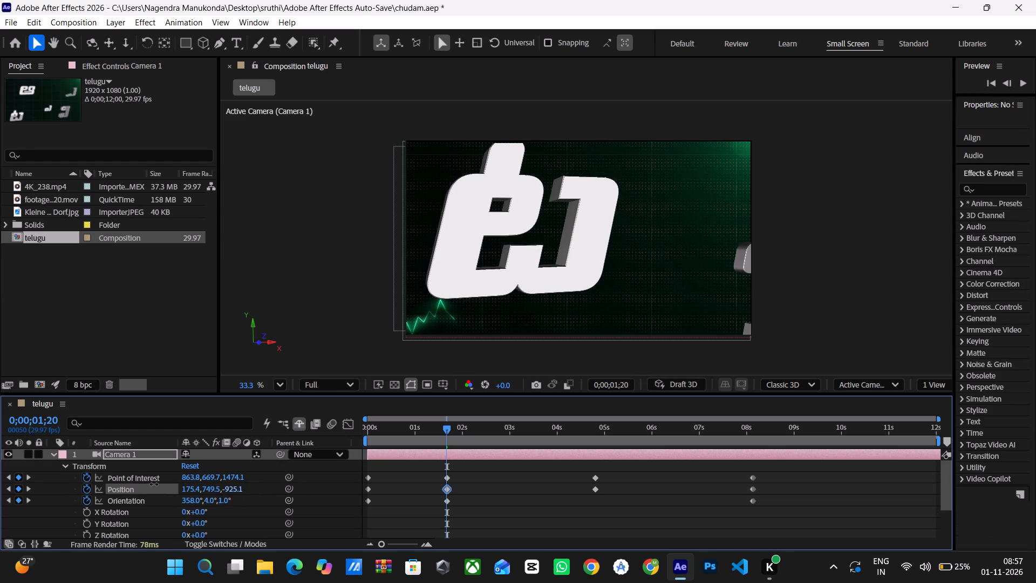
drag(154, 484, 146, 484)
Set Camera 1's Position at 0;00;01;20 to about 91.4 in X to center the letter in the frame.
drag(191, 489, 159, 503)
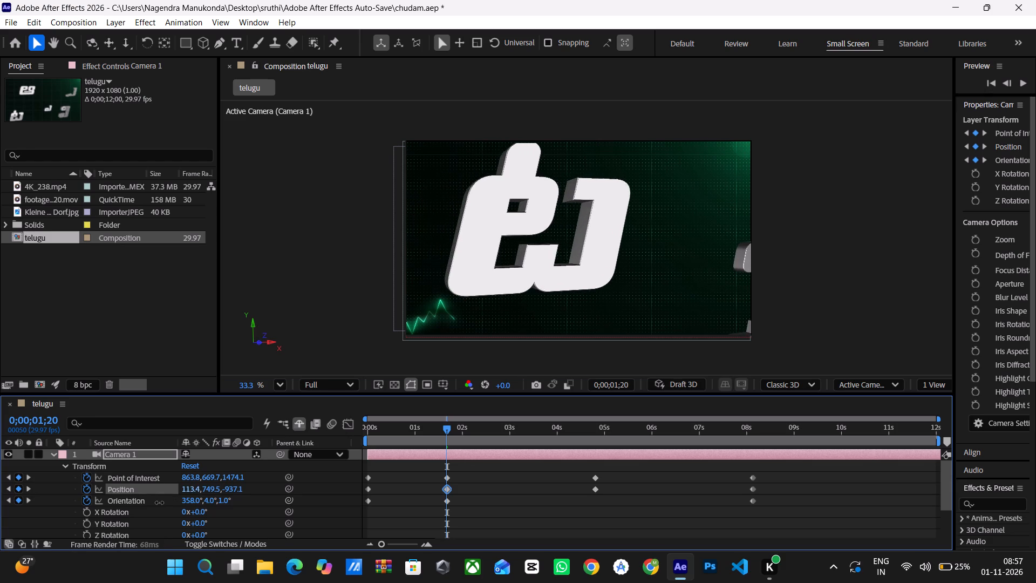
drag(159, 503, 146, 500)
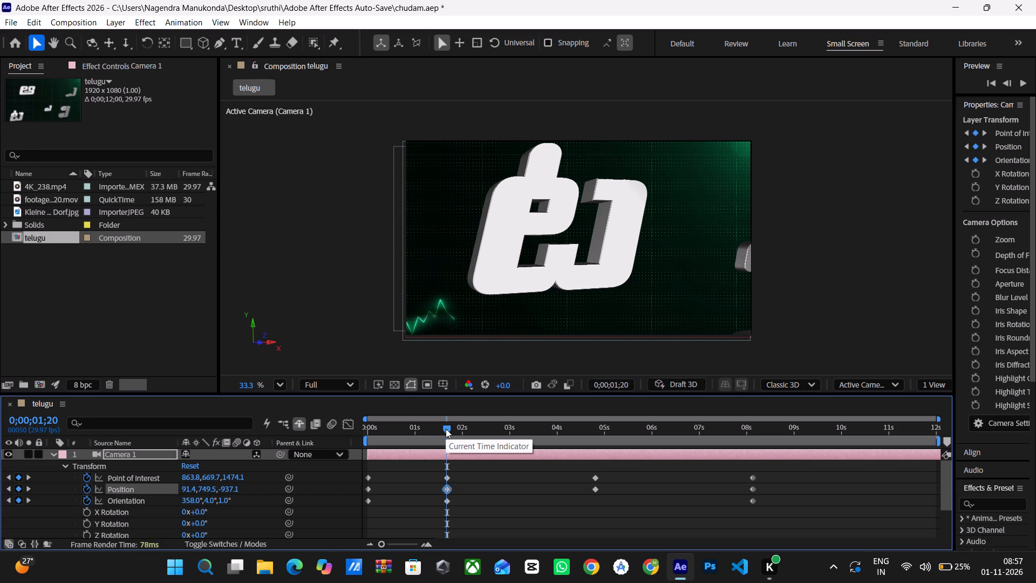
Preview the camera animation from 0;00;00;00 to check the revised 0;00;01;20 framing.
click(367, 435)
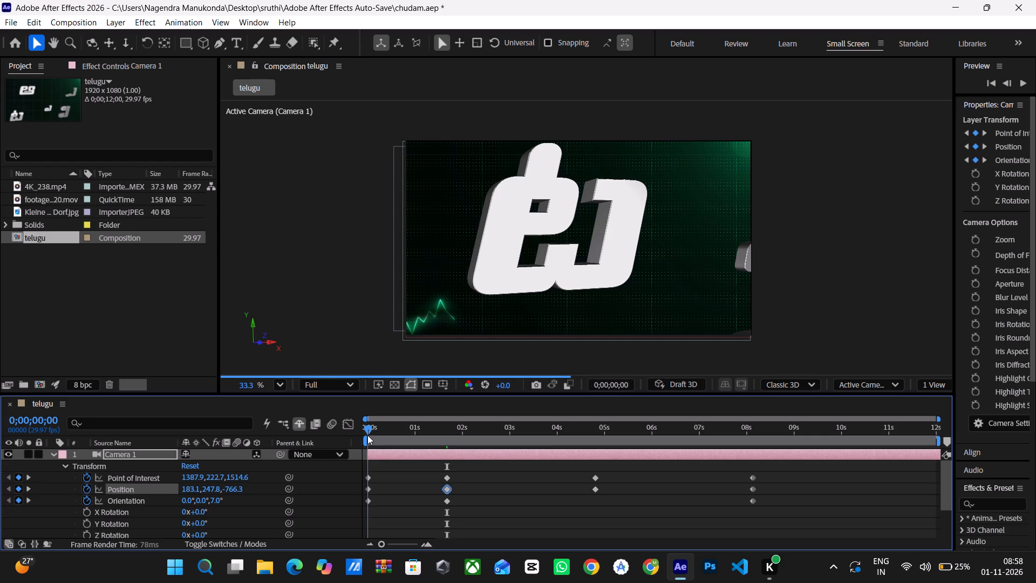
key(space)
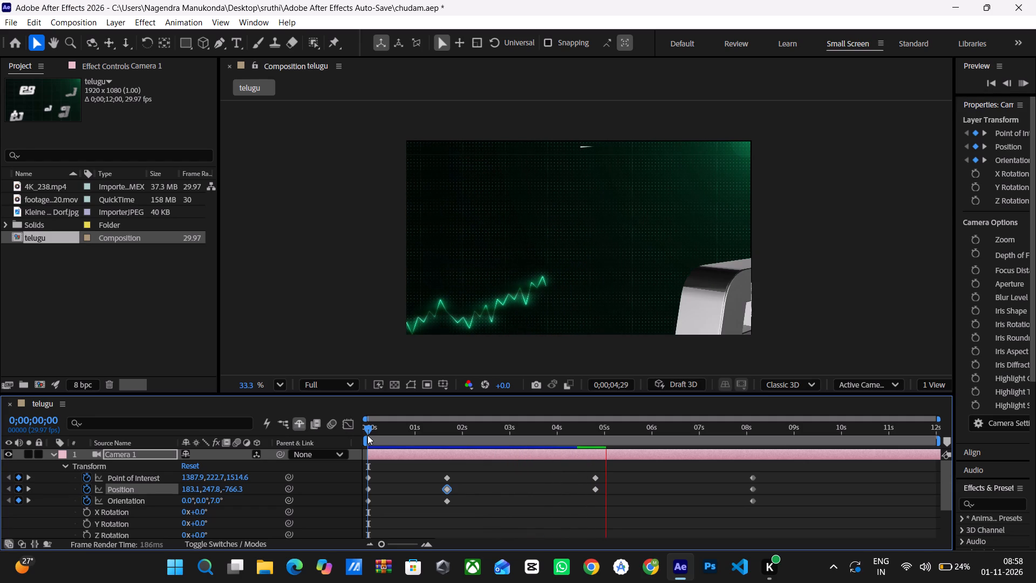
click(594, 469)
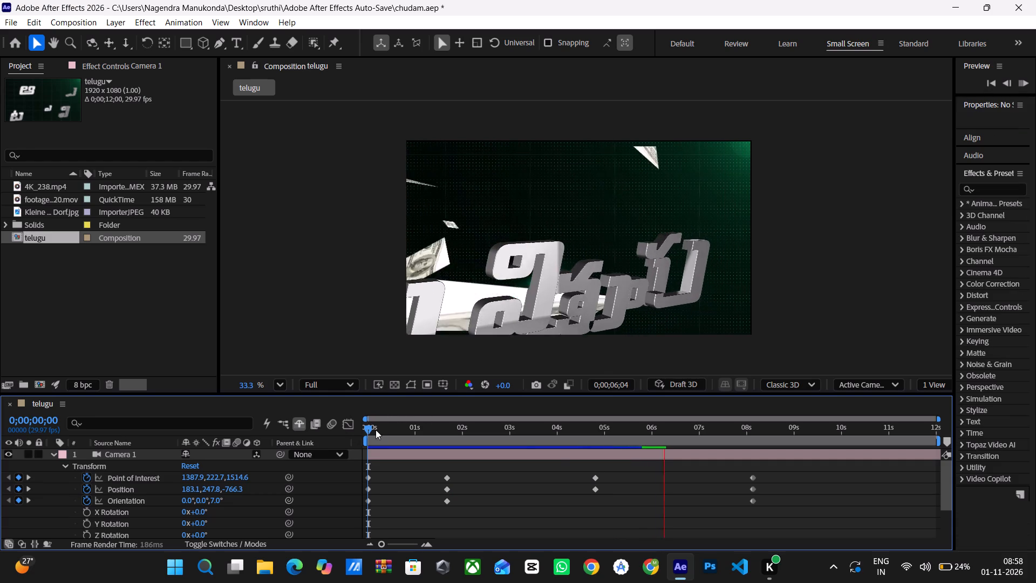
click(367, 430)
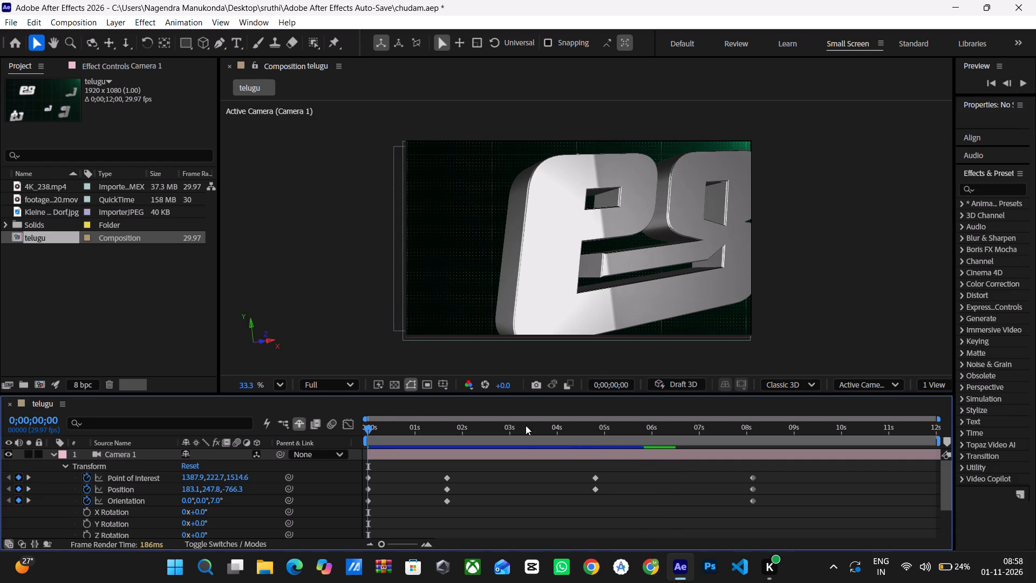
Move the current time to Camera 1's keyframes at 0;00;04;24 and select the Position keyframe there.
click(599, 452)
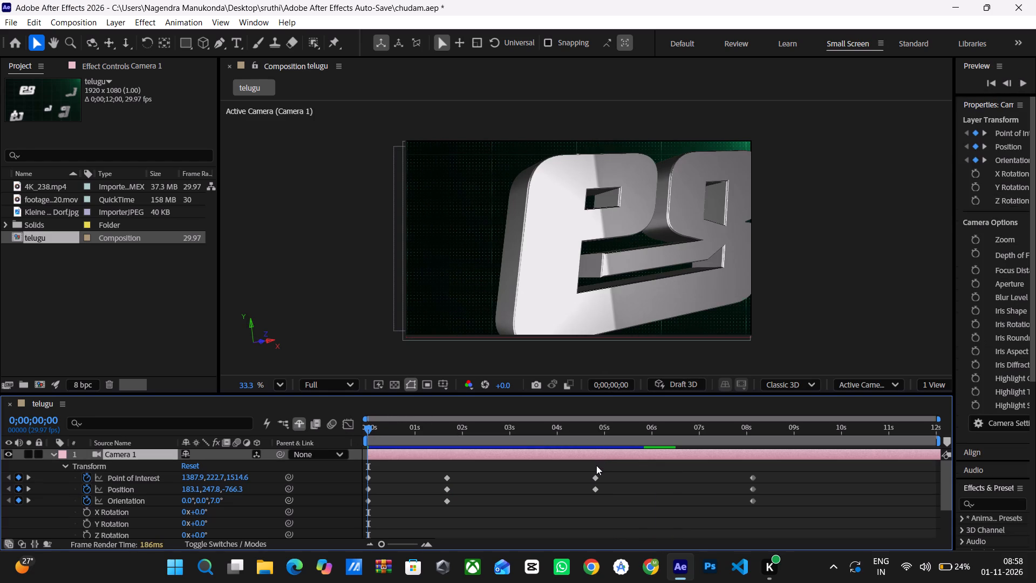
click(596, 465)
click(592, 425)
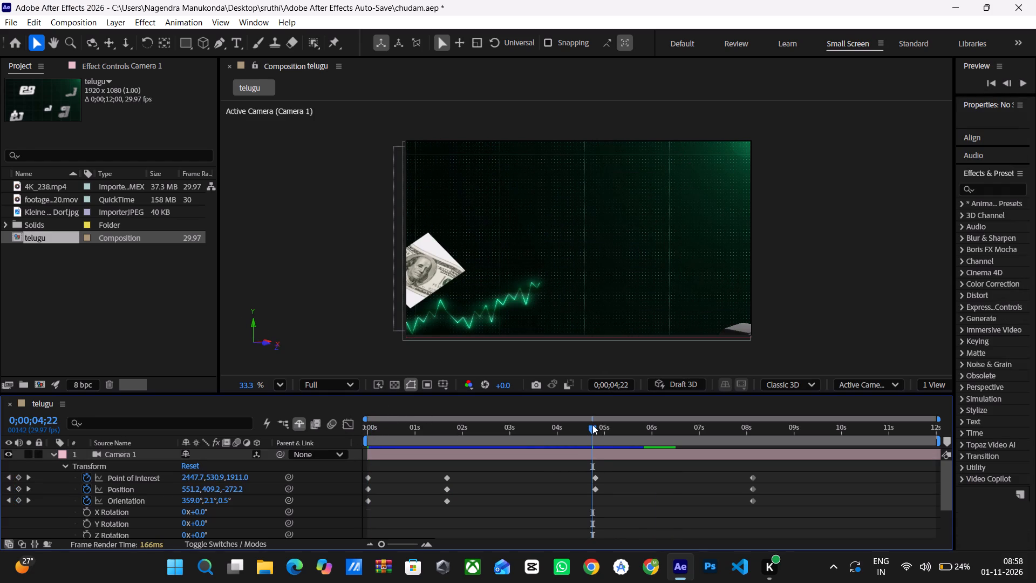
click(594, 426)
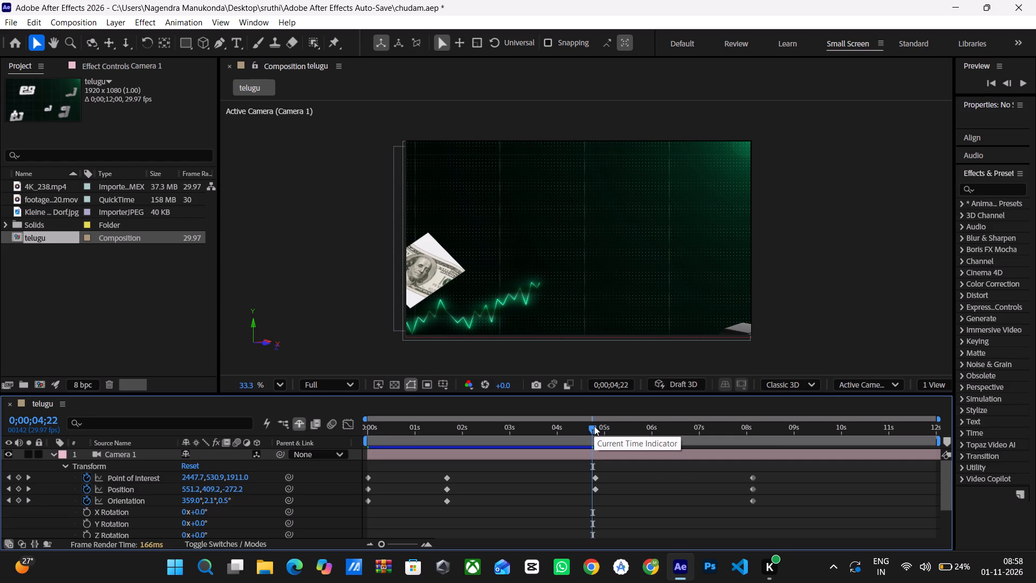
click(599, 429)
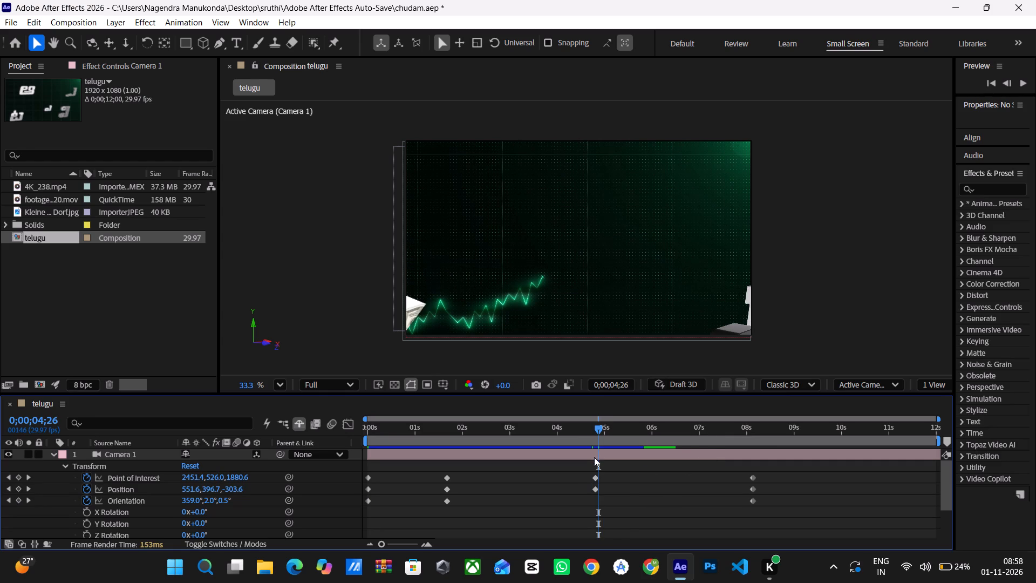
click(595, 480)
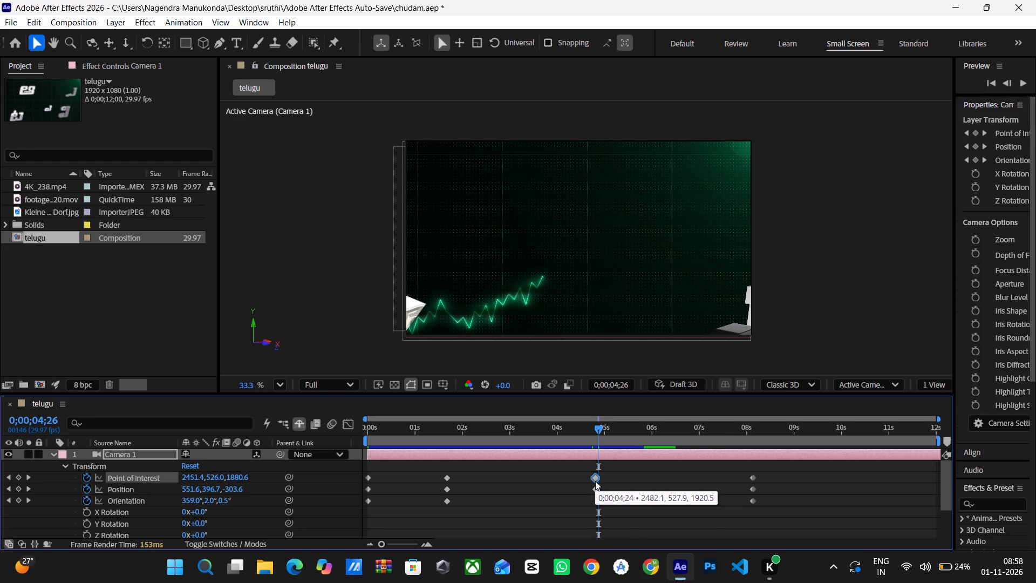
click(595, 494)
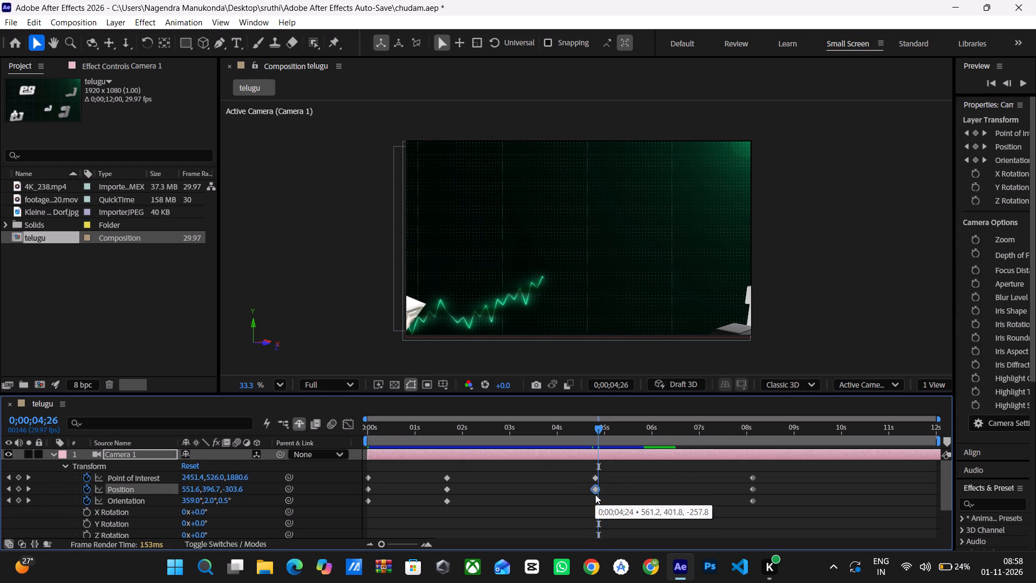
click(590, 436)
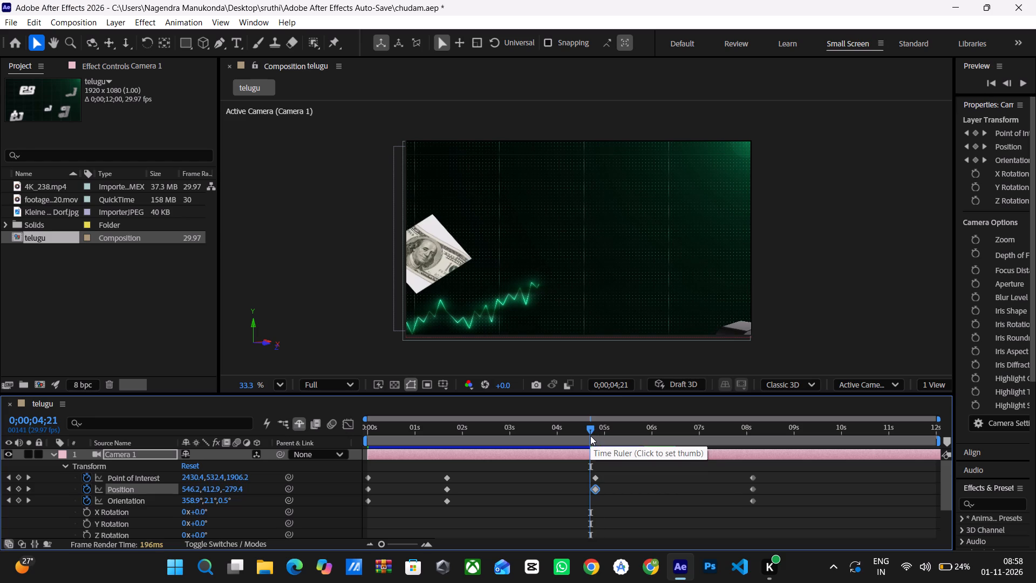
click(591, 433)
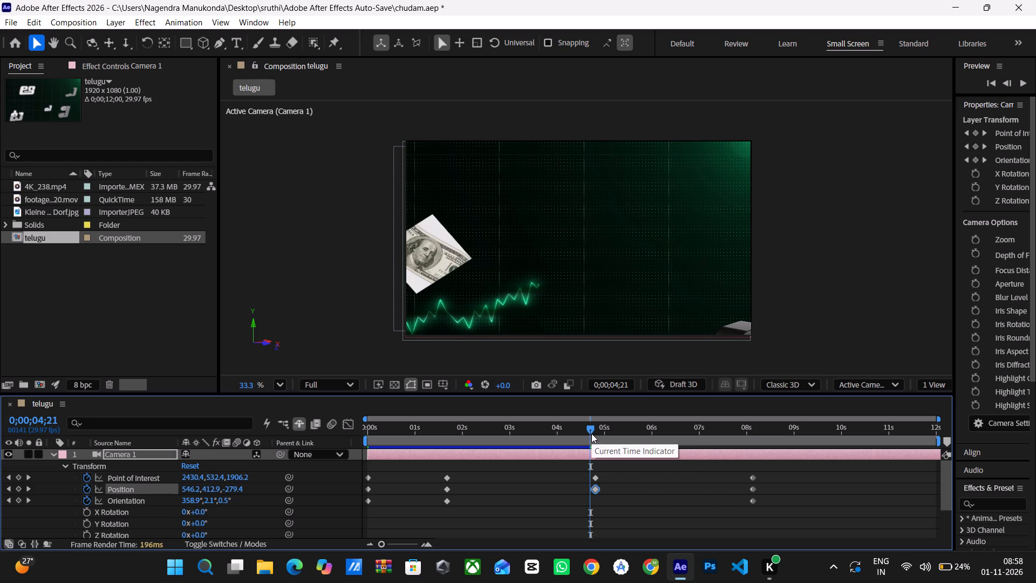
ctrl+scroll(591, 433, up, 5)
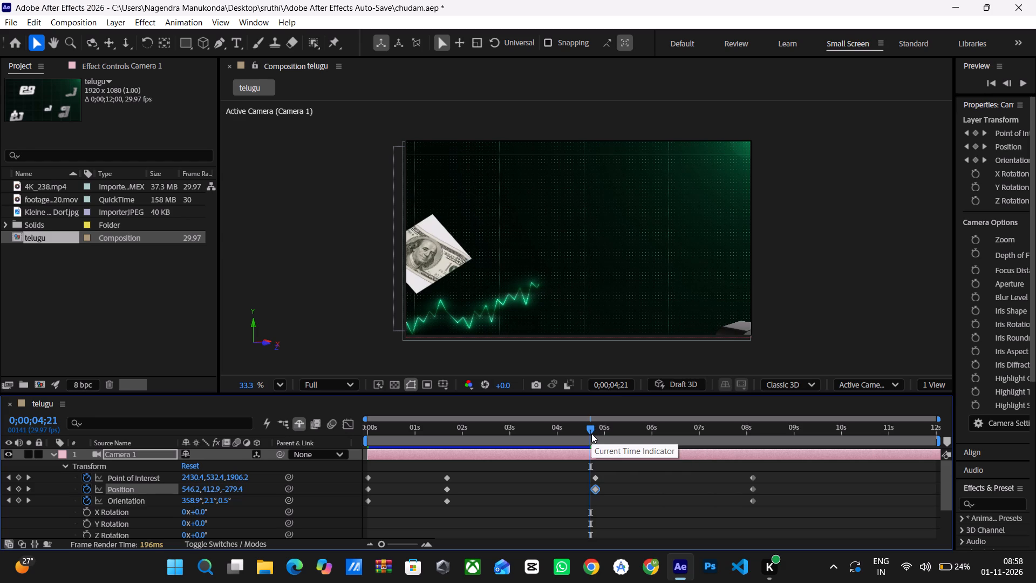
double_click(591, 433)
click(592, 433)
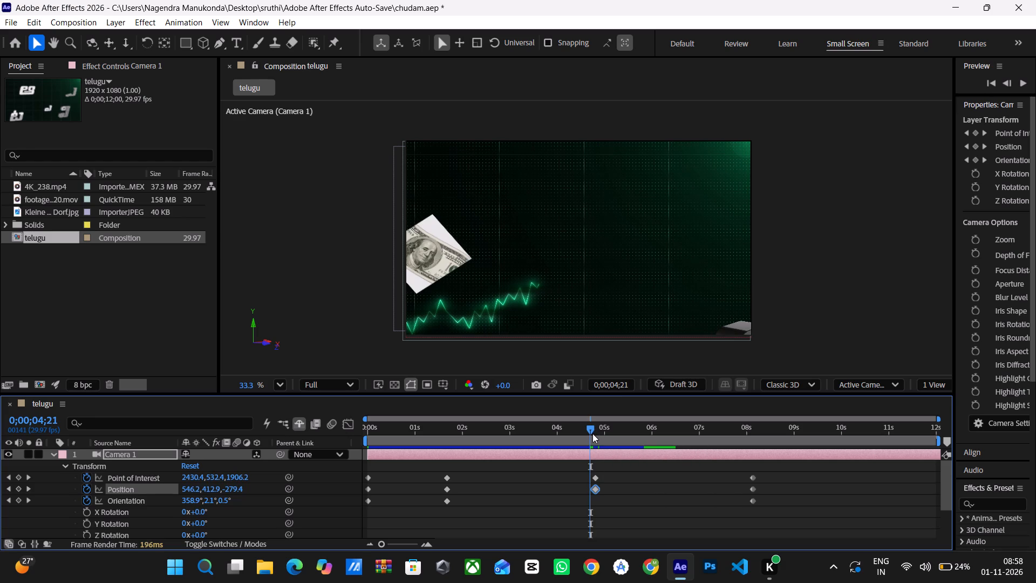
click(594, 512)
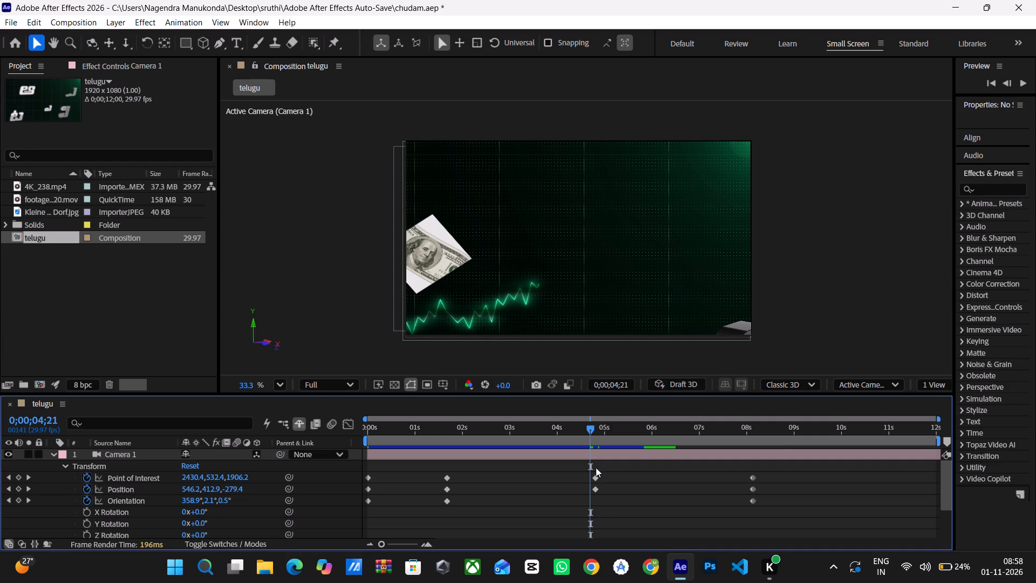
drag(589, 429, 594, 430)
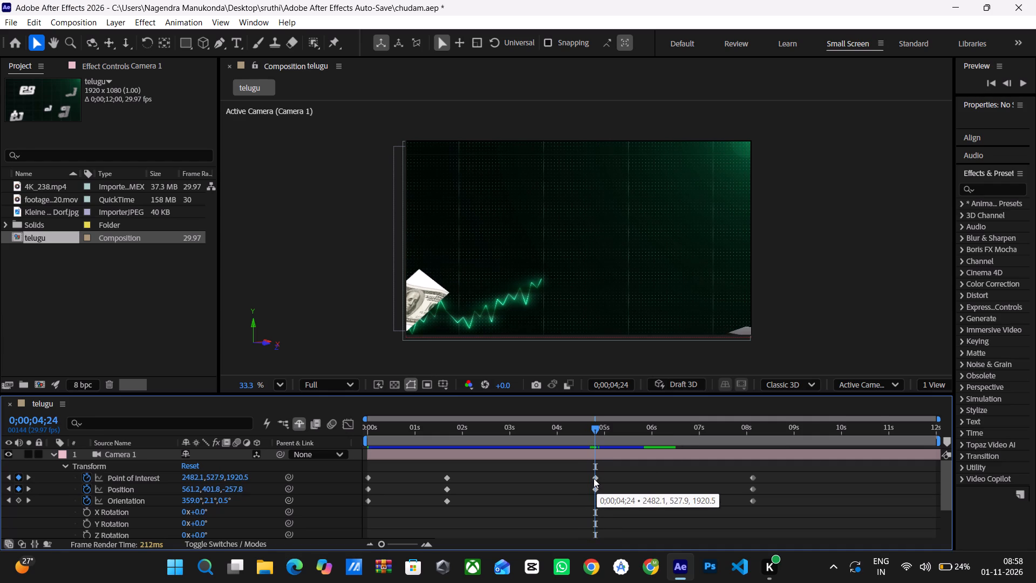
click(594, 478)
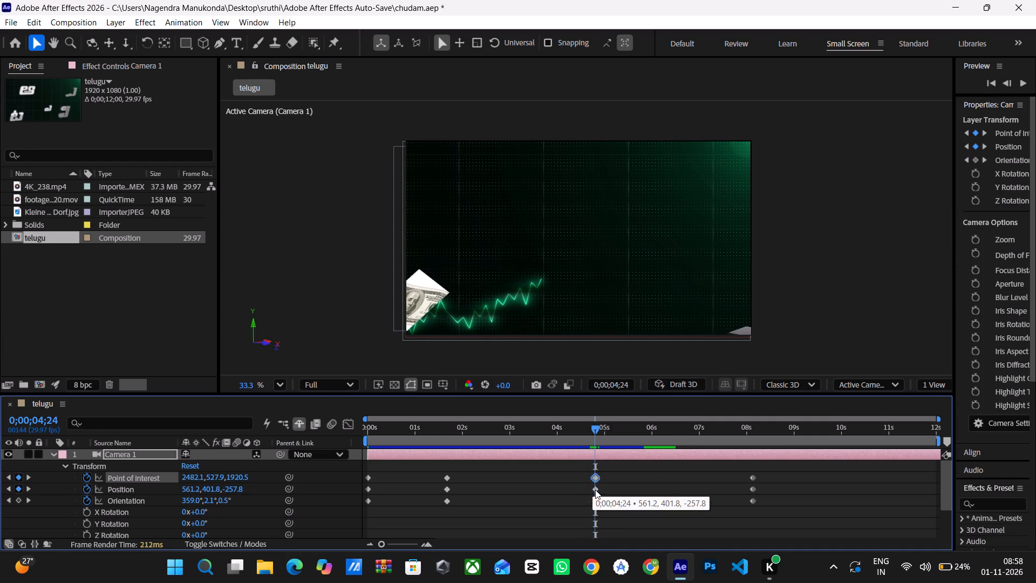
click(595, 490)
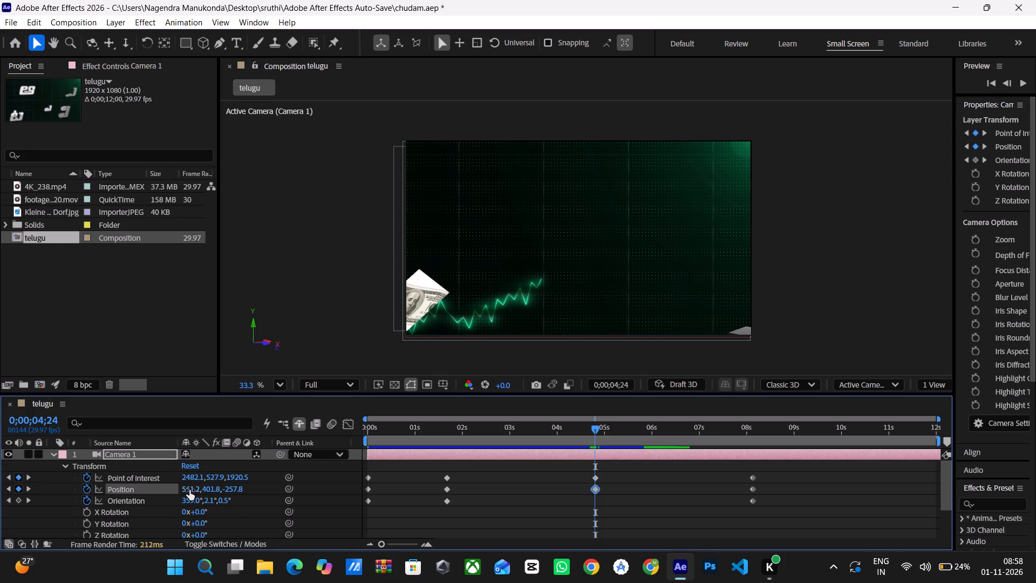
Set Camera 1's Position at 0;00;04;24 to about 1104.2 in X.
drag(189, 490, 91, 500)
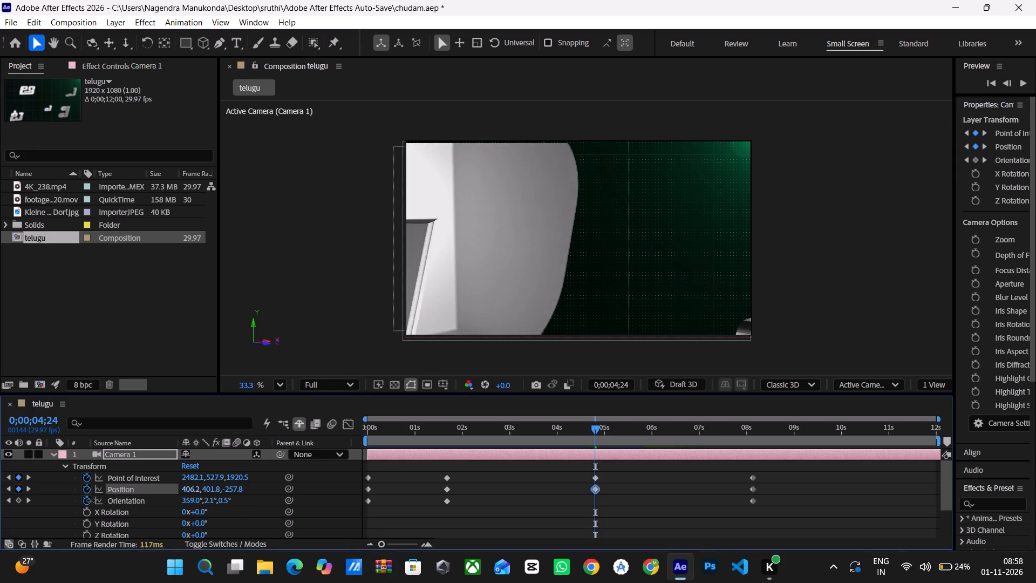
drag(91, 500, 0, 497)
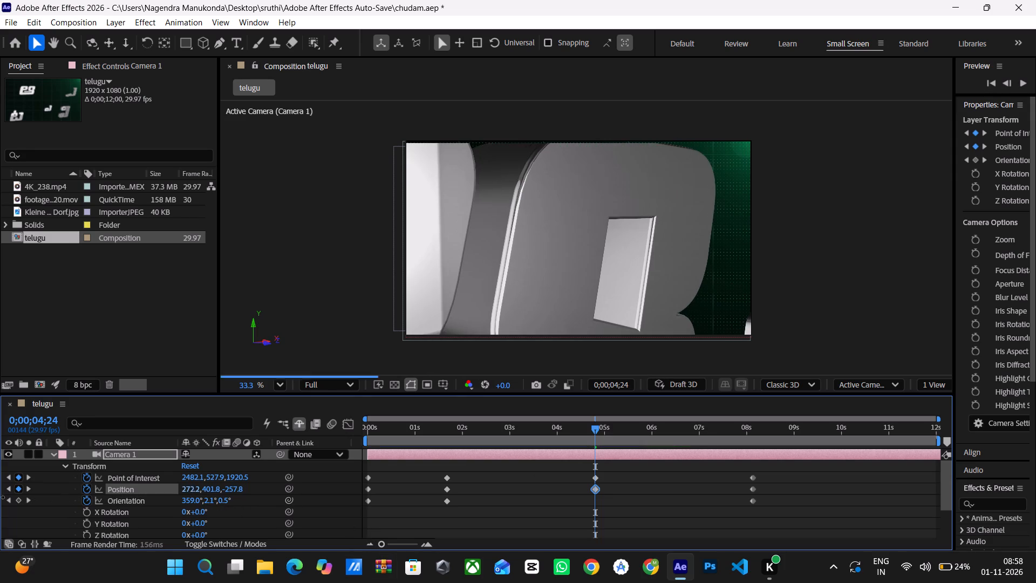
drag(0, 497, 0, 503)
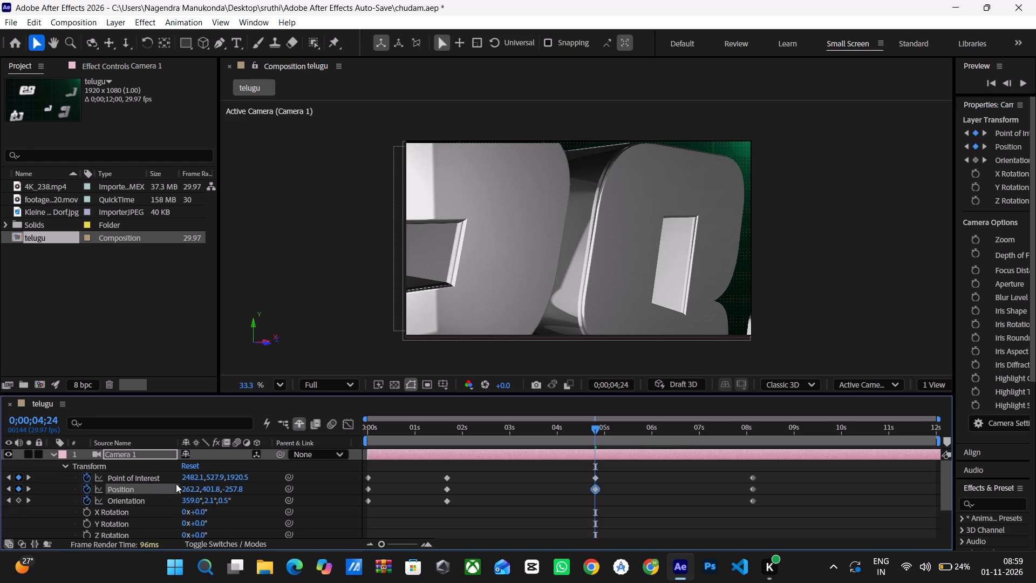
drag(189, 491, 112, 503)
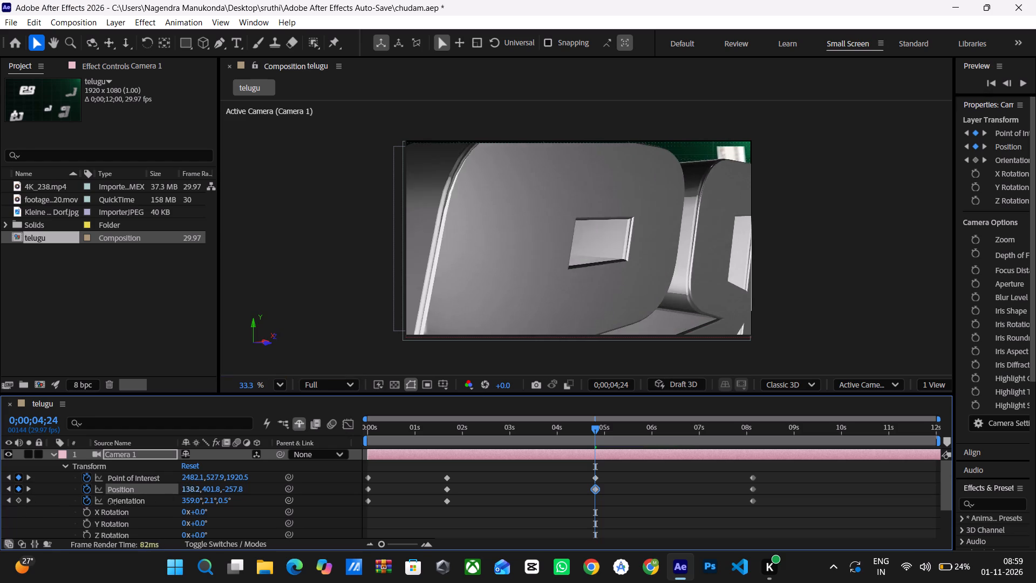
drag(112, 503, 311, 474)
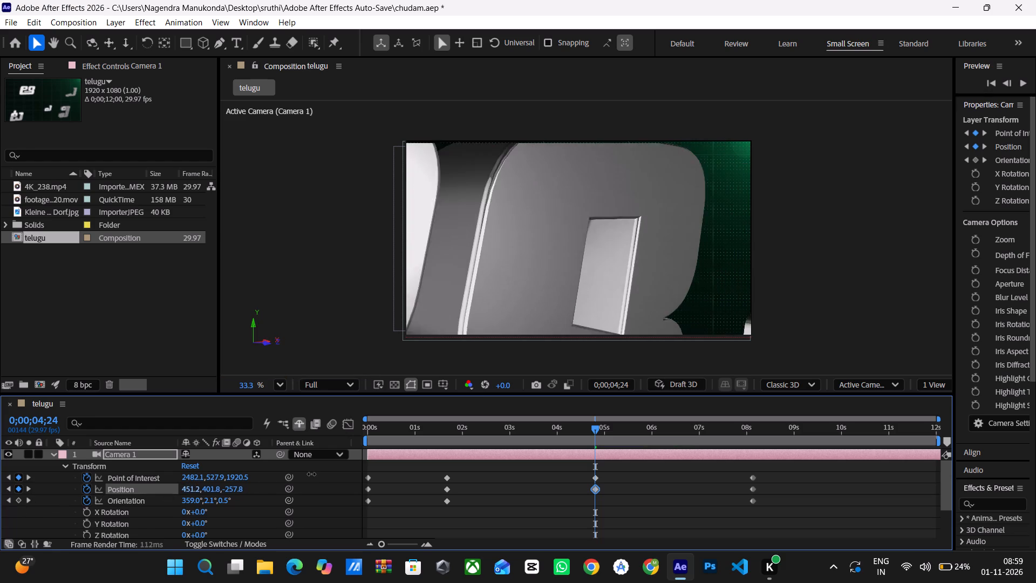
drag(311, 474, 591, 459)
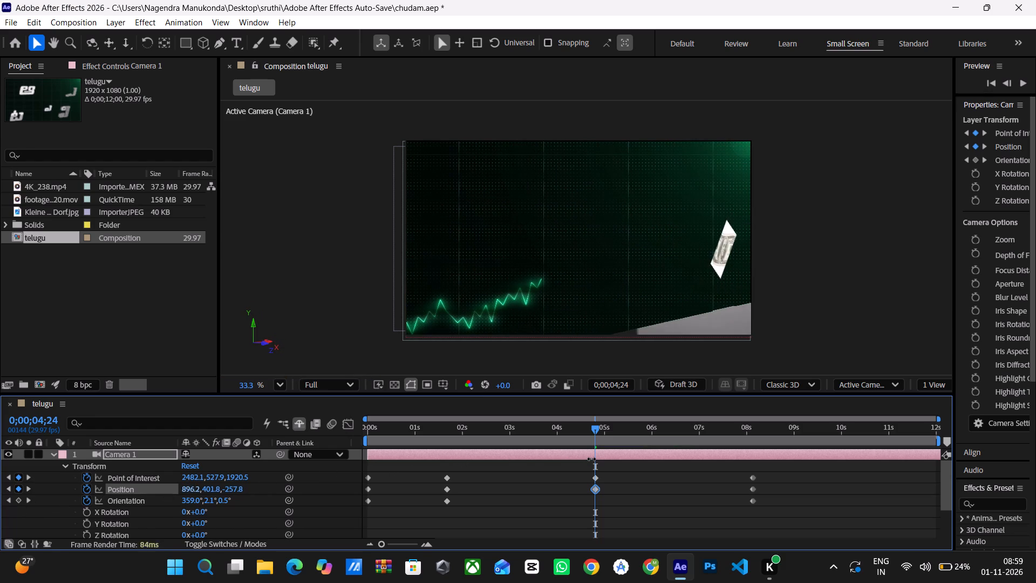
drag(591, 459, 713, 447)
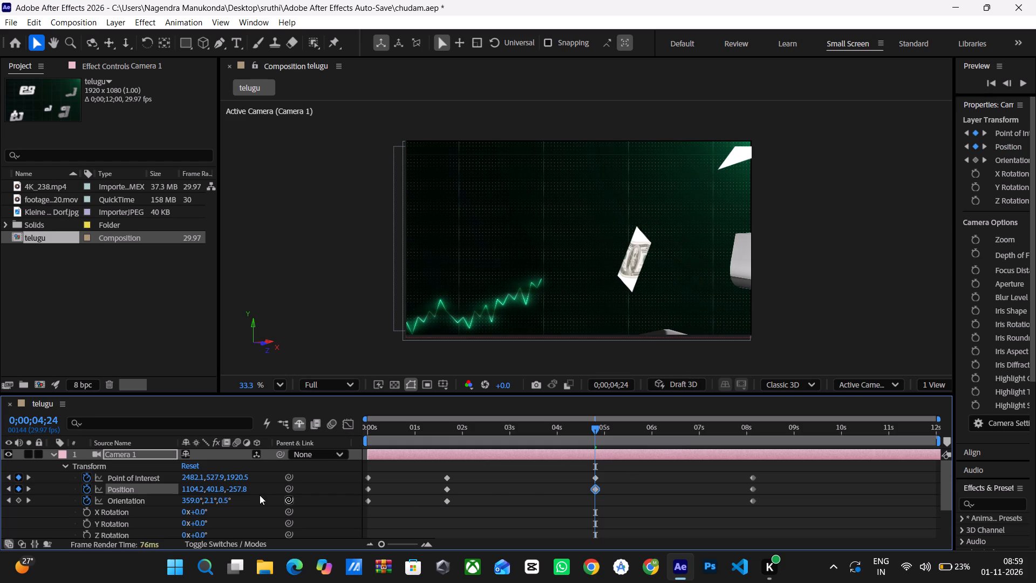
Pull Camera 1 back at 0;00;04;24 by setting its Position to about -1127.8 in Z to bring the letters into frame.
drag(236, 489, 277, 491)
drag(277, 491, 276, 495)
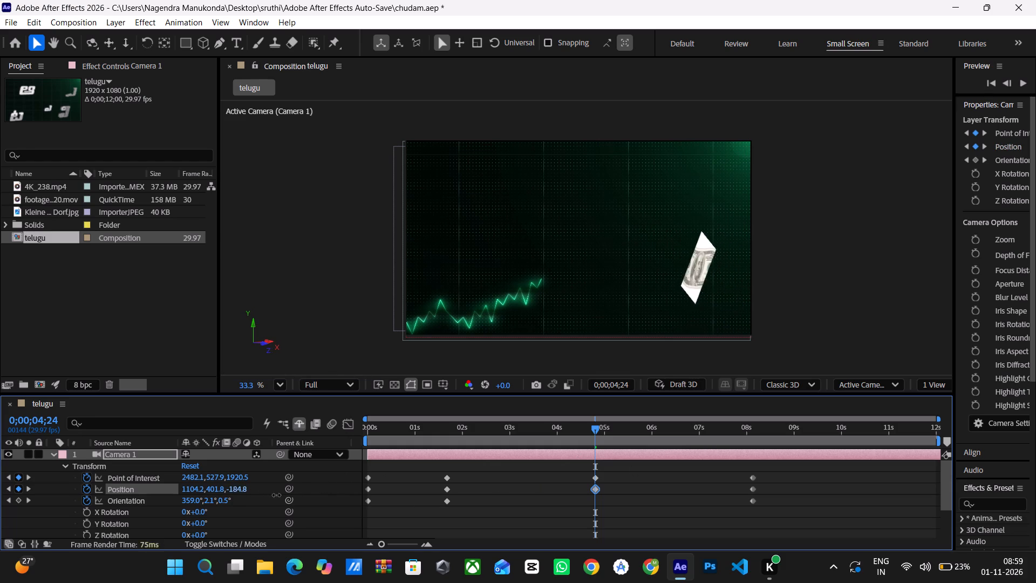
drag(276, 495, 171, 505)
drag(160, 505, 83, 502)
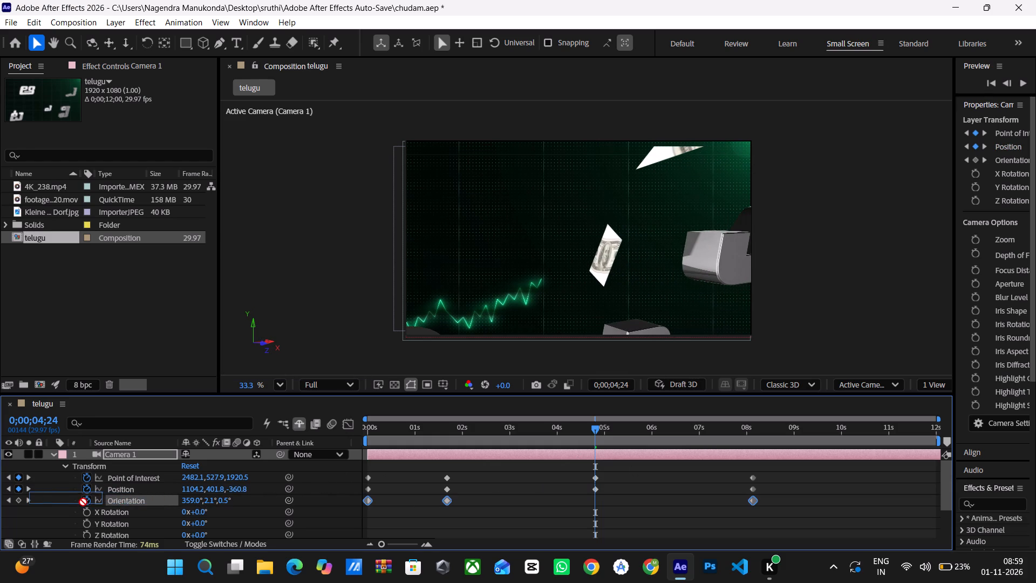
drag(83, 502, 83, 502)
drag(238, 495, 236, 496)
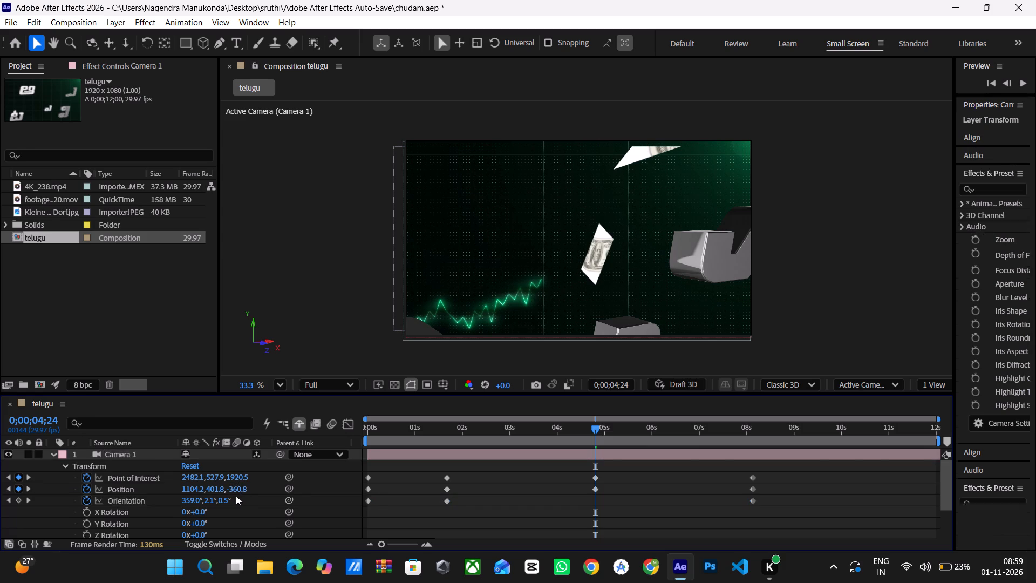
drag(236, 496, 208, 496)
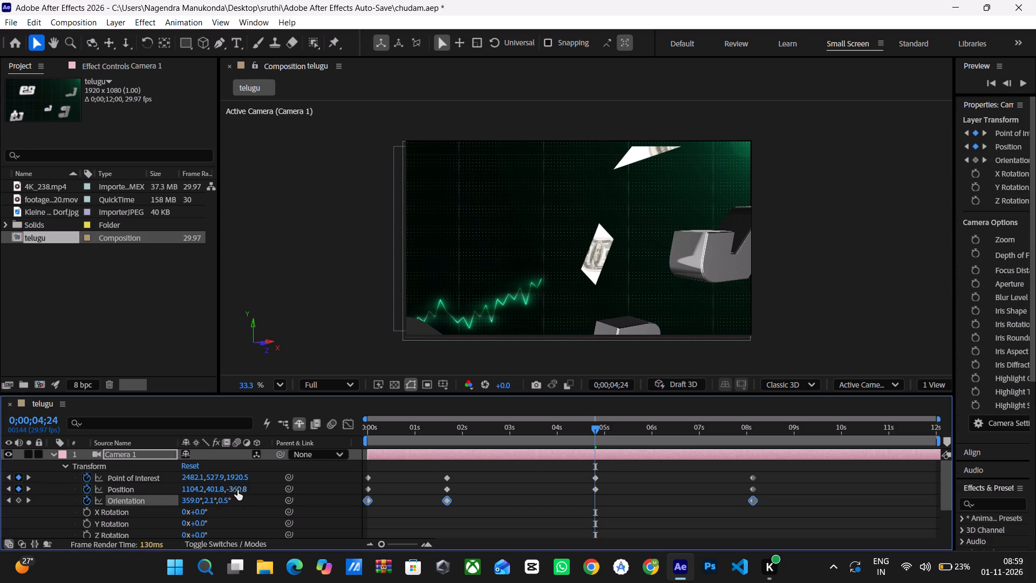
drag(237, 490, 134, 498)
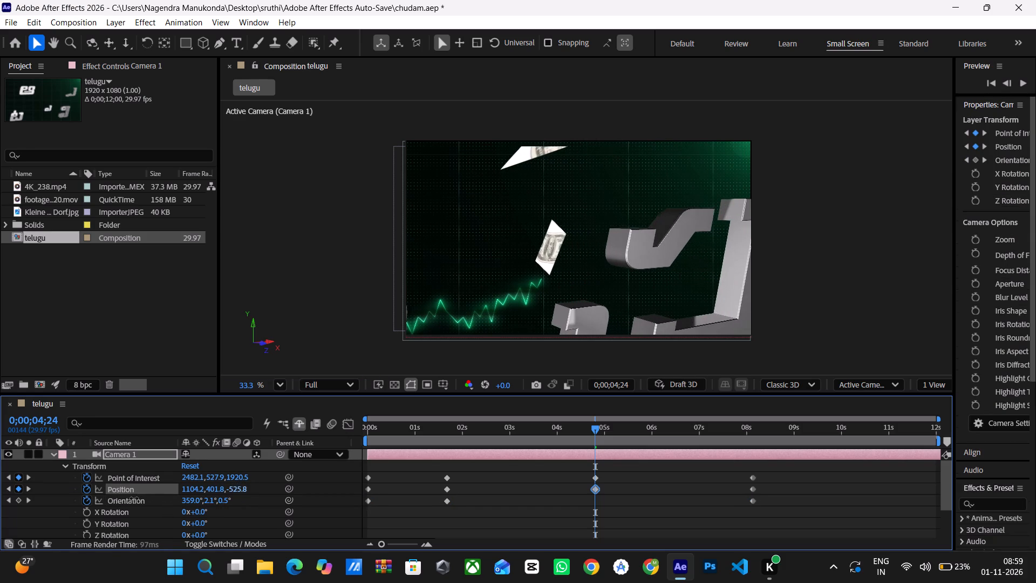
drag(134, 498, 28, 503)
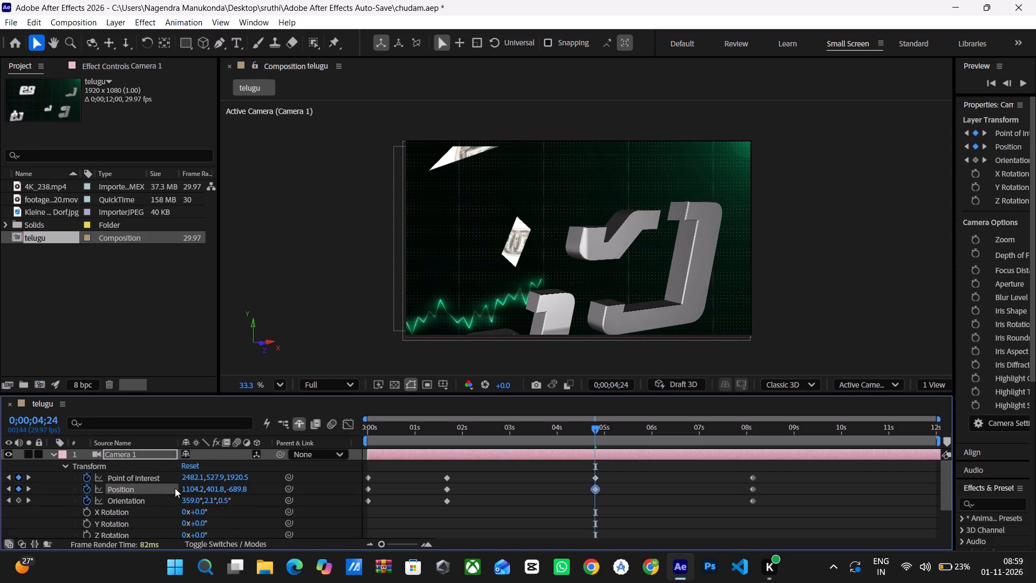
drag(246, 486, 224, 490)
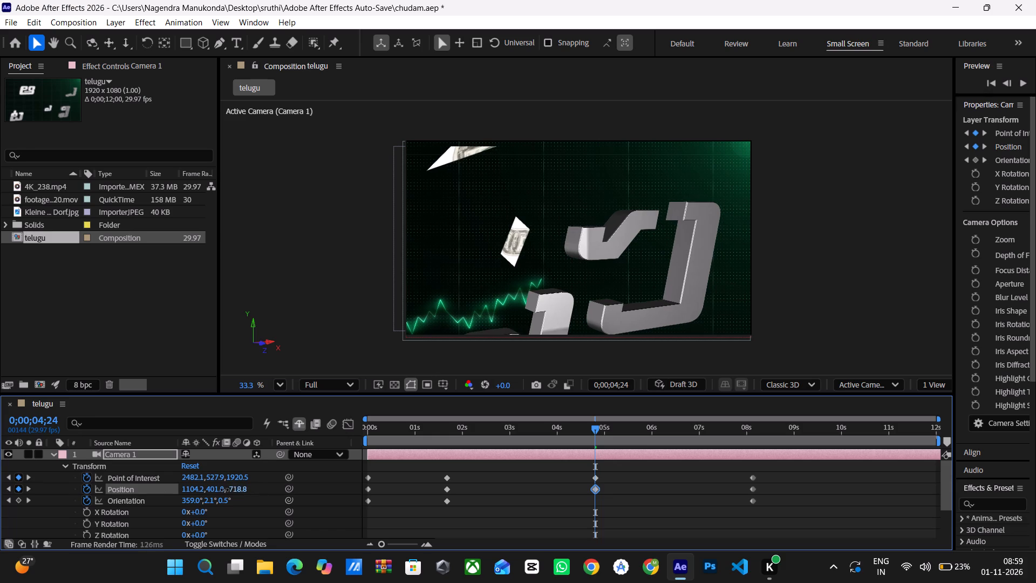
drag(224, 490, 57, 505)
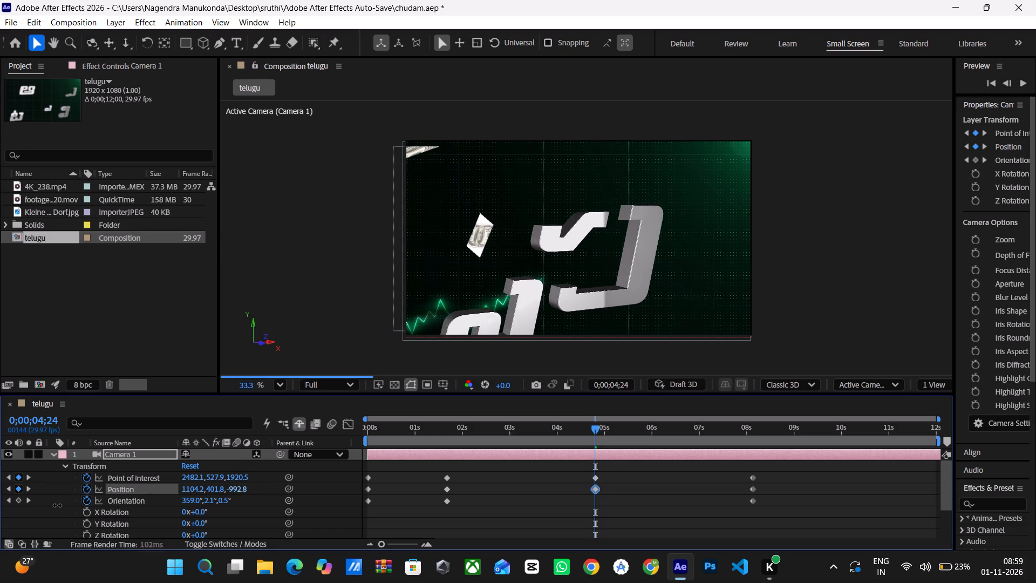
drag(57, 505, 56, 505)
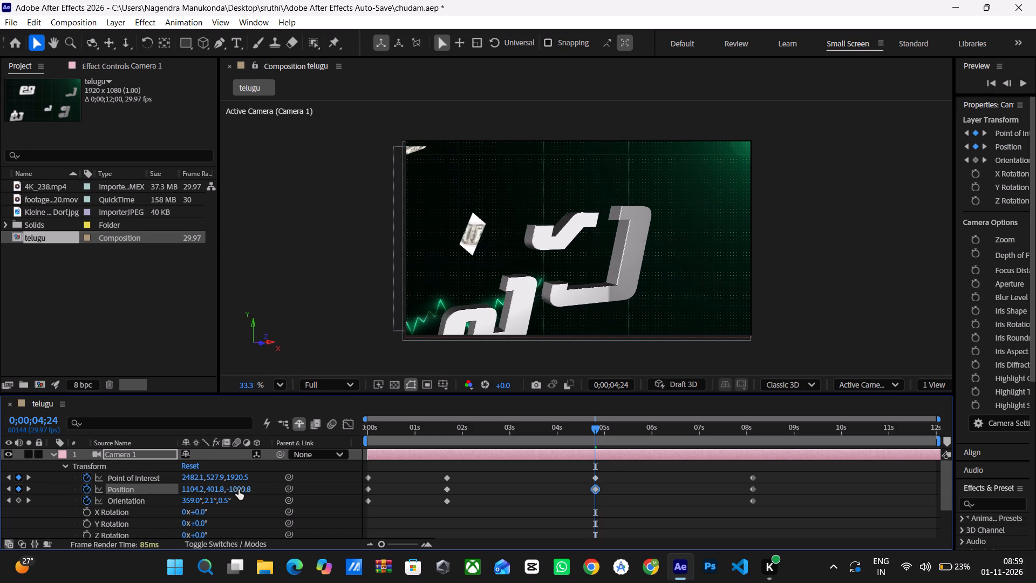
drag(238, 490, 155, 492)
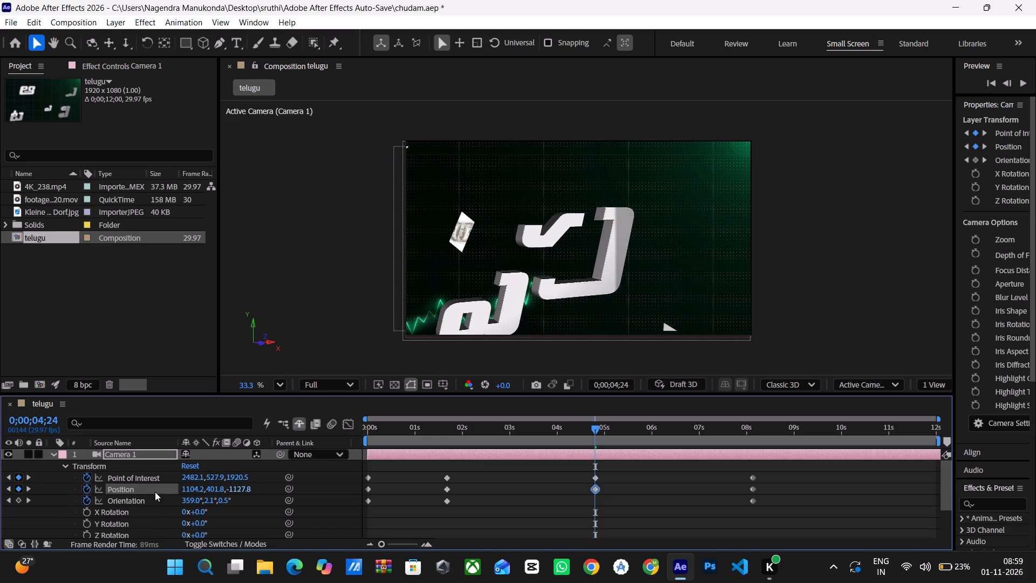
Reframe Camera 1 at 0;00;04;24 by setting its Position to about 504.2 in X and 462.8 in Y.
drag(212, 490, 240, 490)
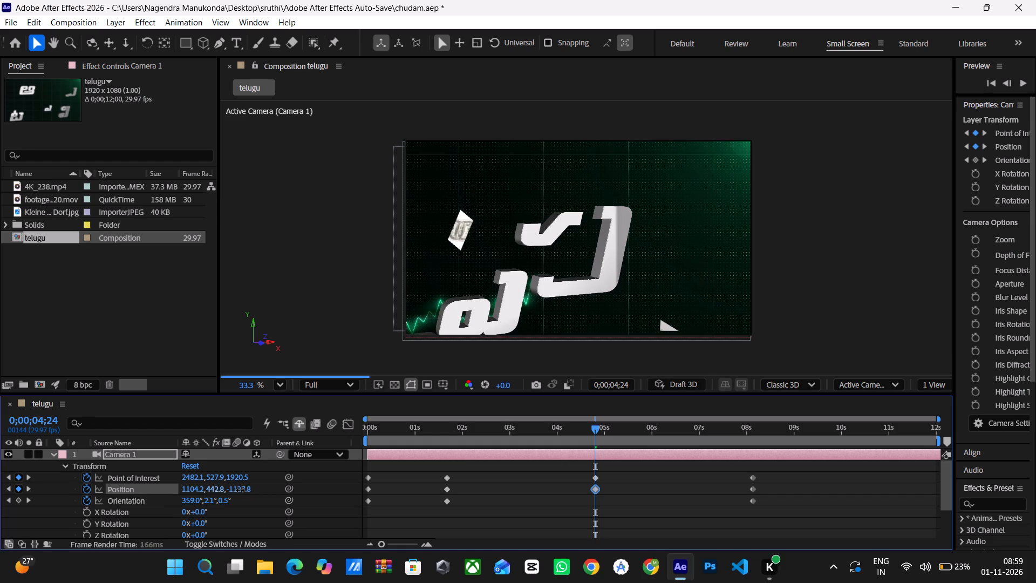
drag(240, 490, 259, 484)
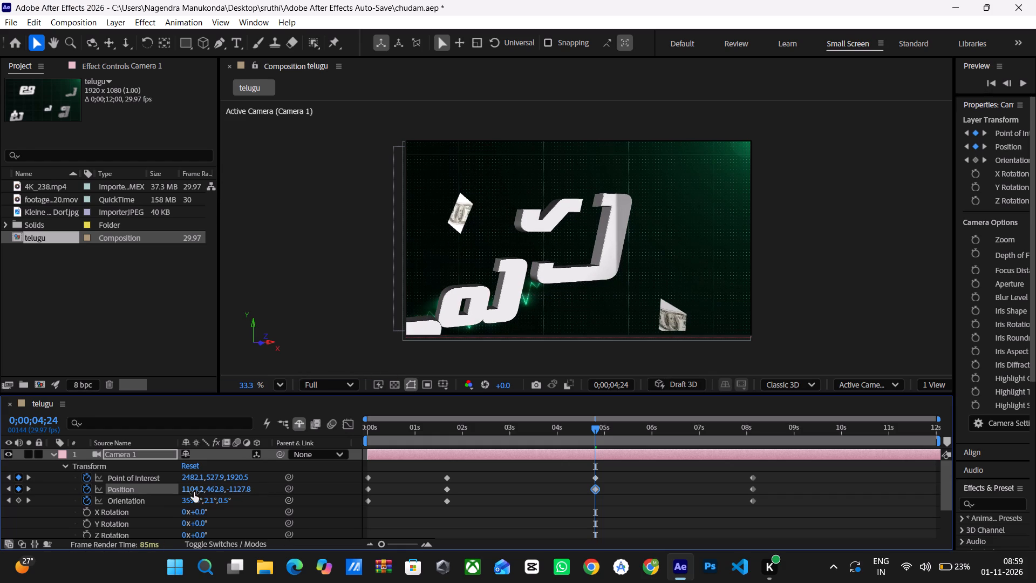
drag(193, 492, 76, 503)
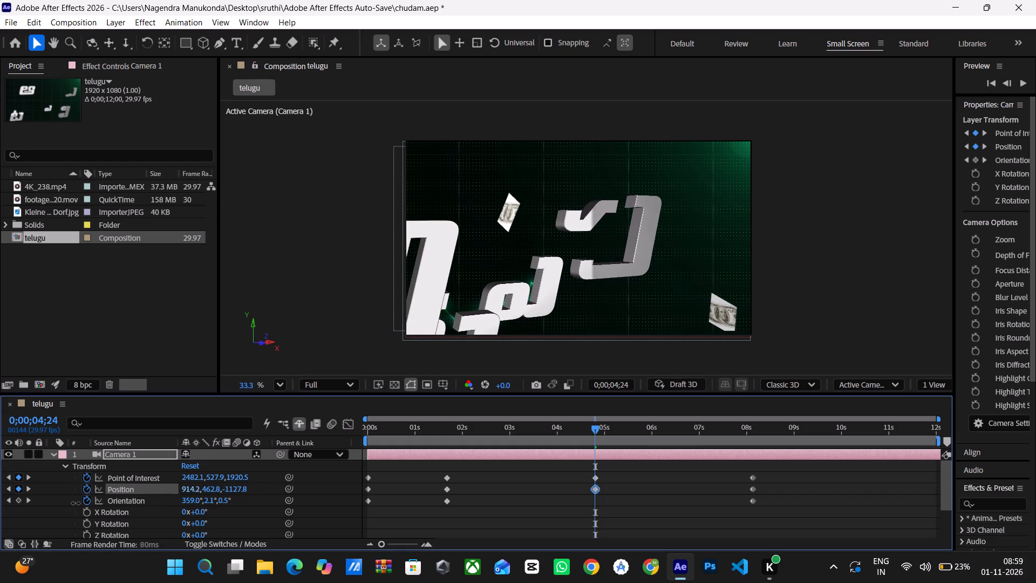
drag(76, 503, 0, 524)
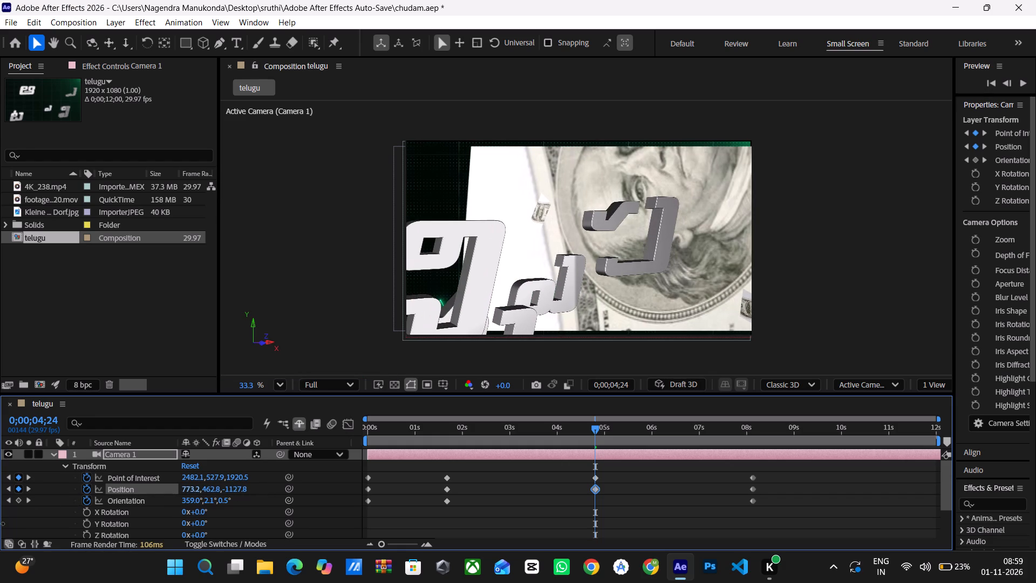
drag(0, 524, 0, 532)
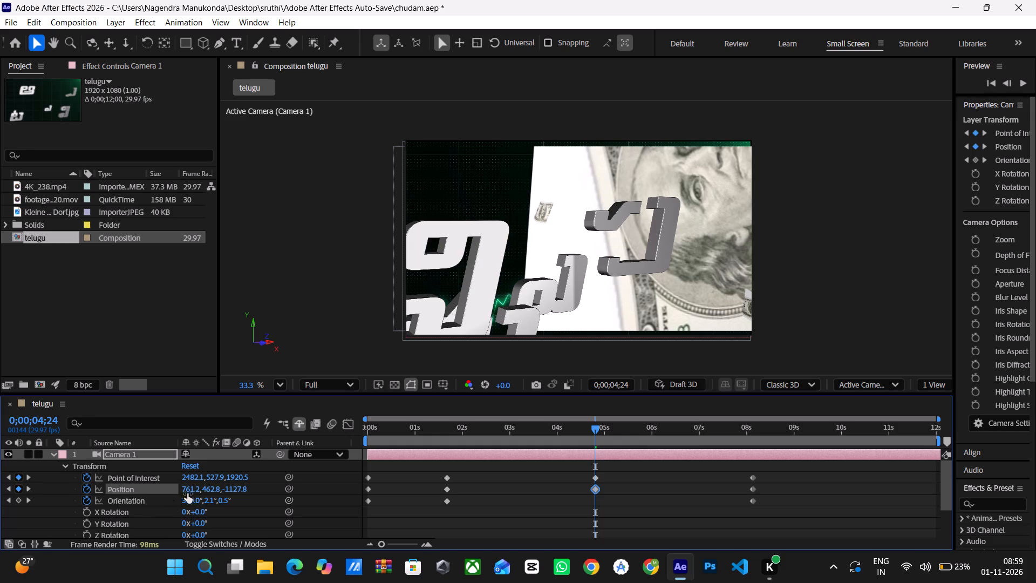
drag(190, 492, 62, 508)
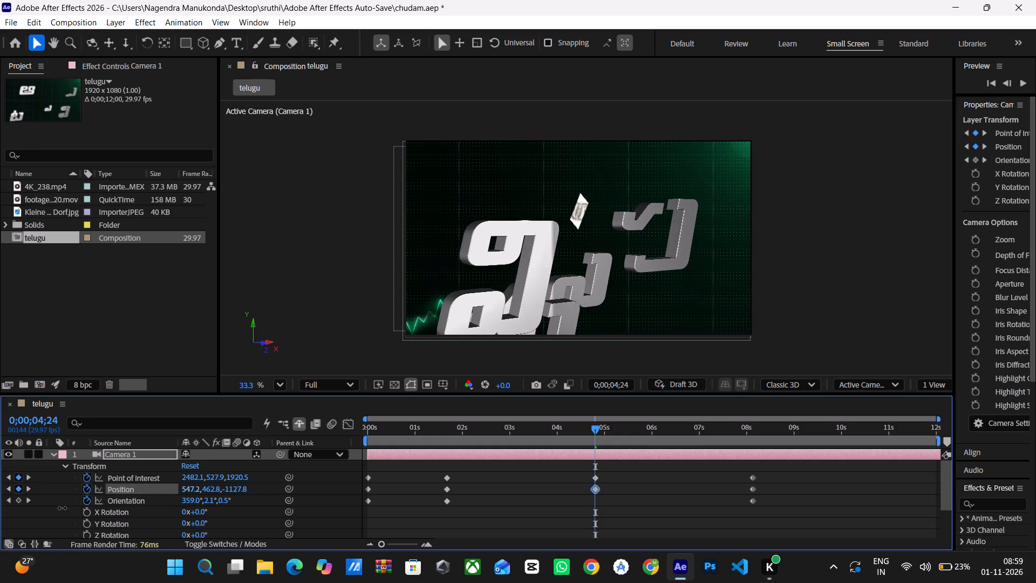
drag(62, 508, 36, 511)
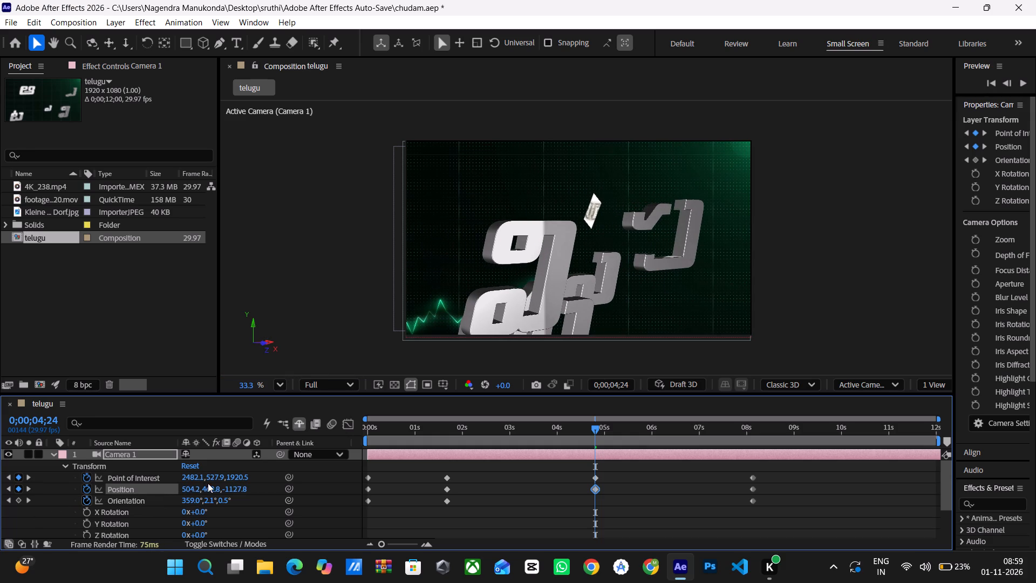
Refine Camera 1's Position at 0;00;04;24 to about 389.2, 596.8, -1229.8 so more of the title letters fit the frame.
drag(211, 489, 266, 479)
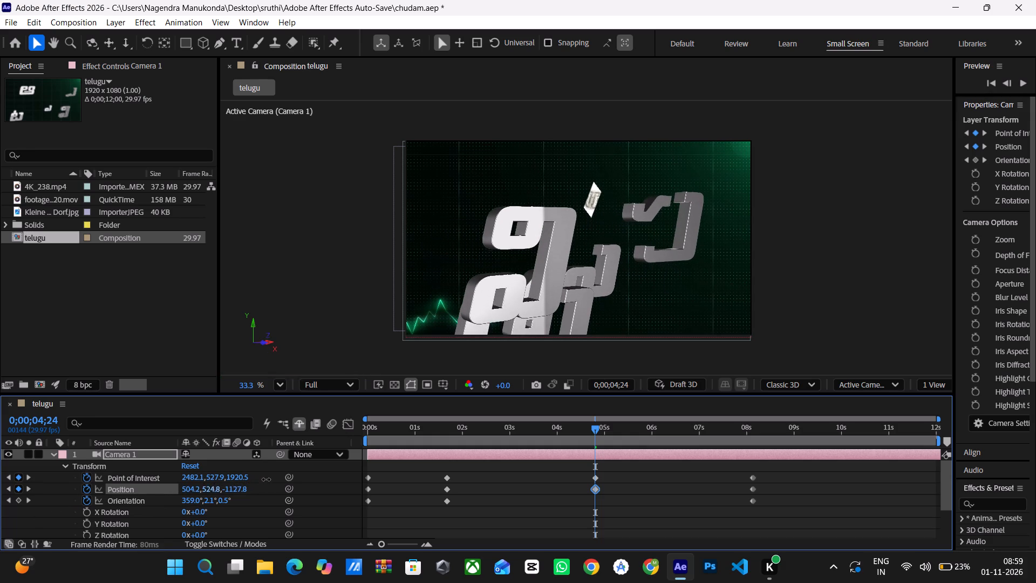
drag(266, 479, 337, 453)
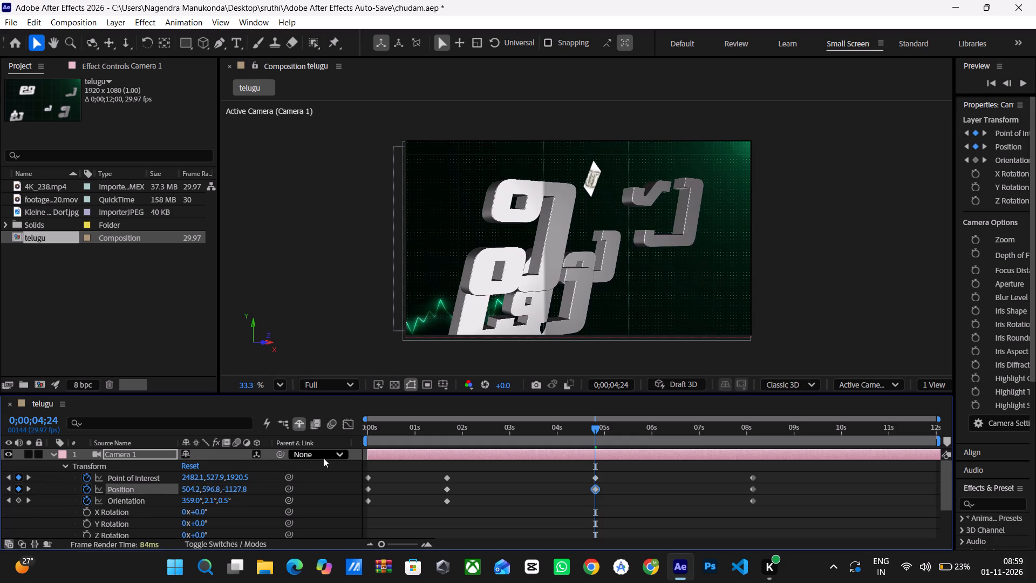
drag(230, 489, 283, 481)
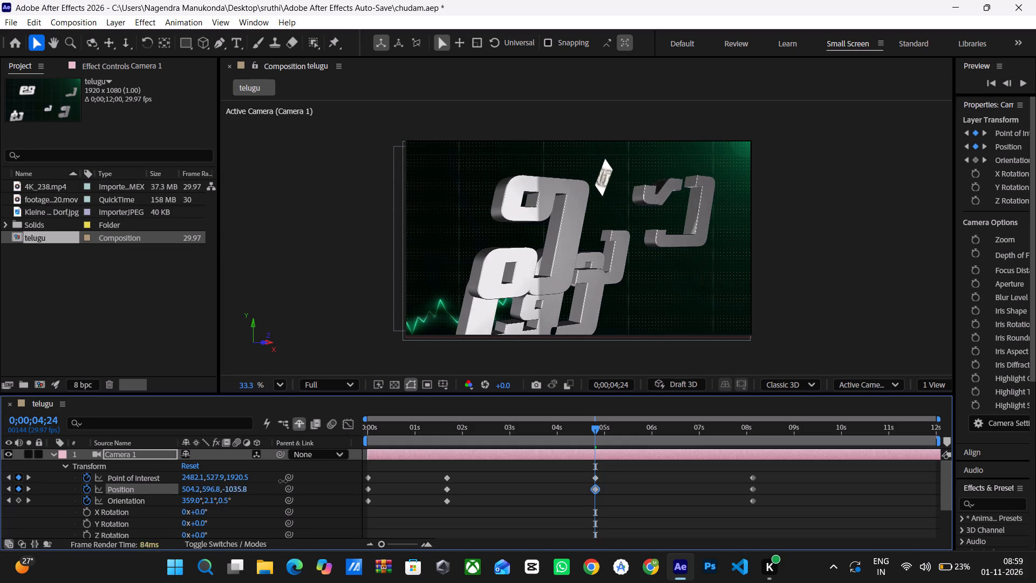
drag(283, 481, 171, 499)
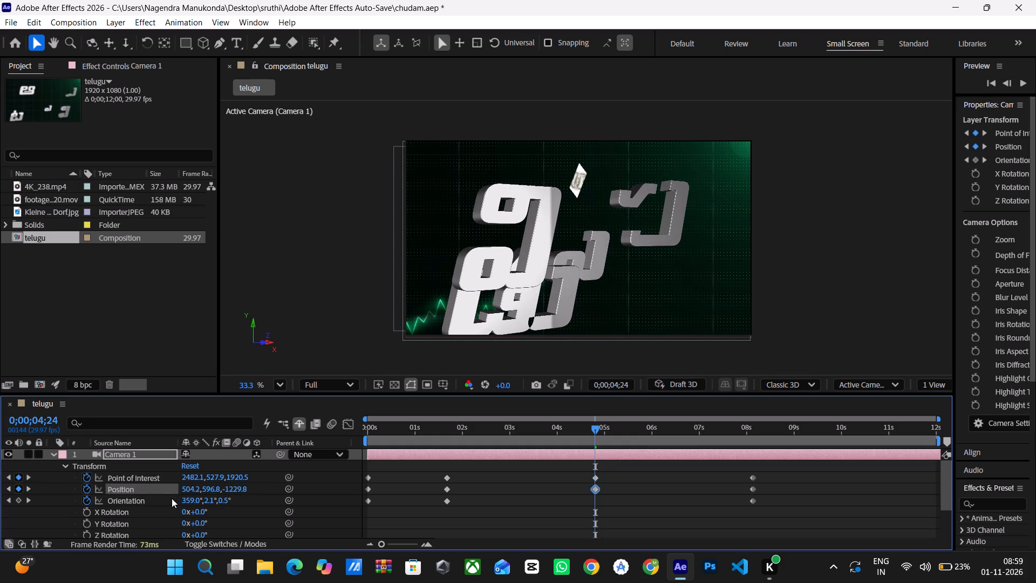
drag(193, 487, 129, 504)
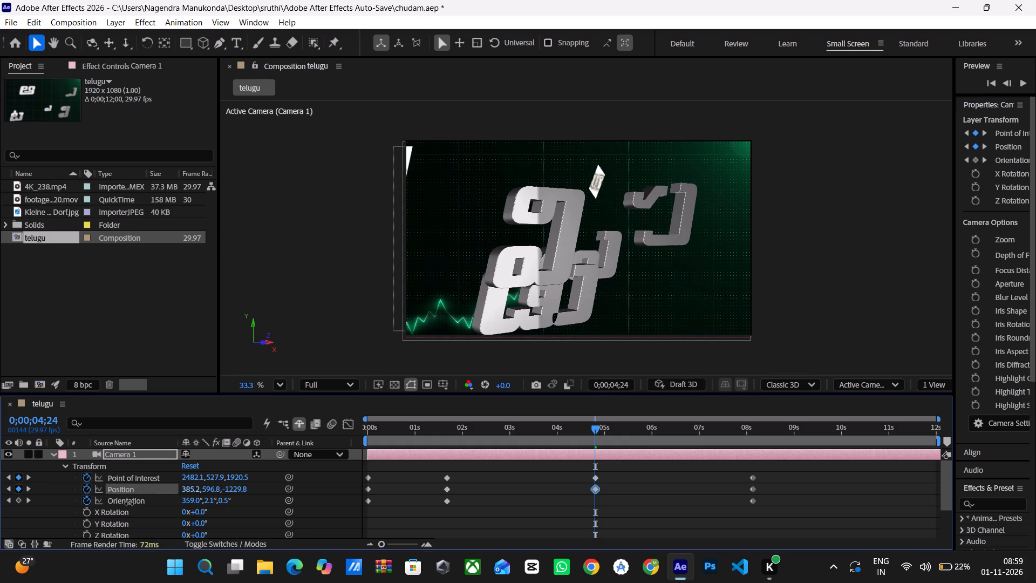
drag(129, 504, 132, 504)
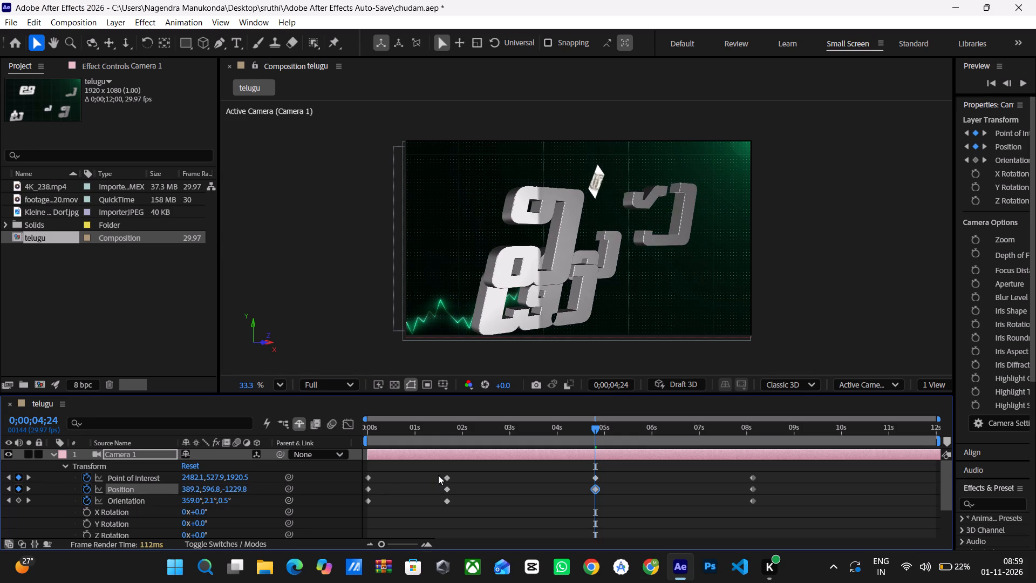
Return the current time to 0;00;00;00 and preview the camera animation with the revised 0;00;04;24 framing.
click(373, 440)
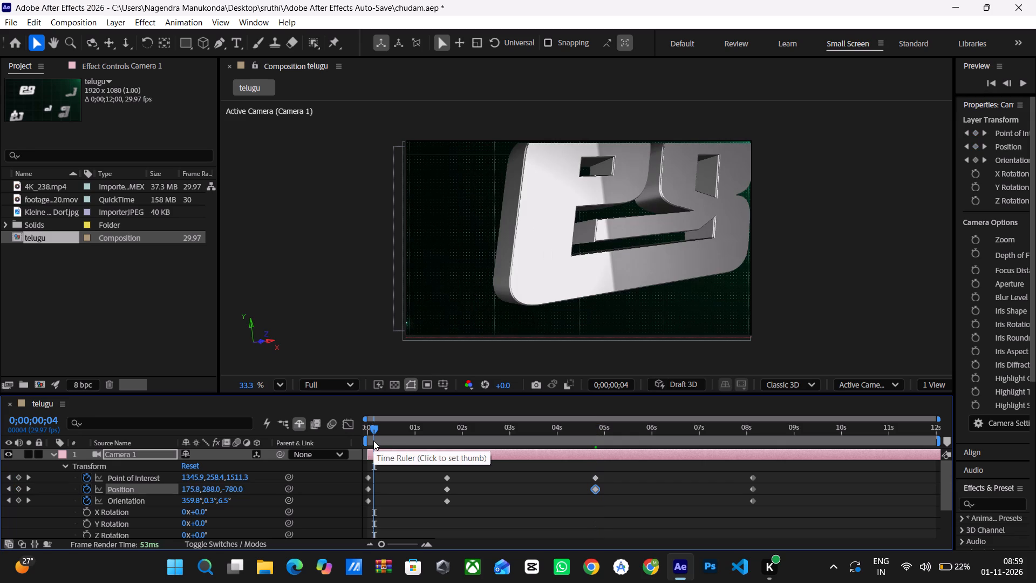
click(366, 442)
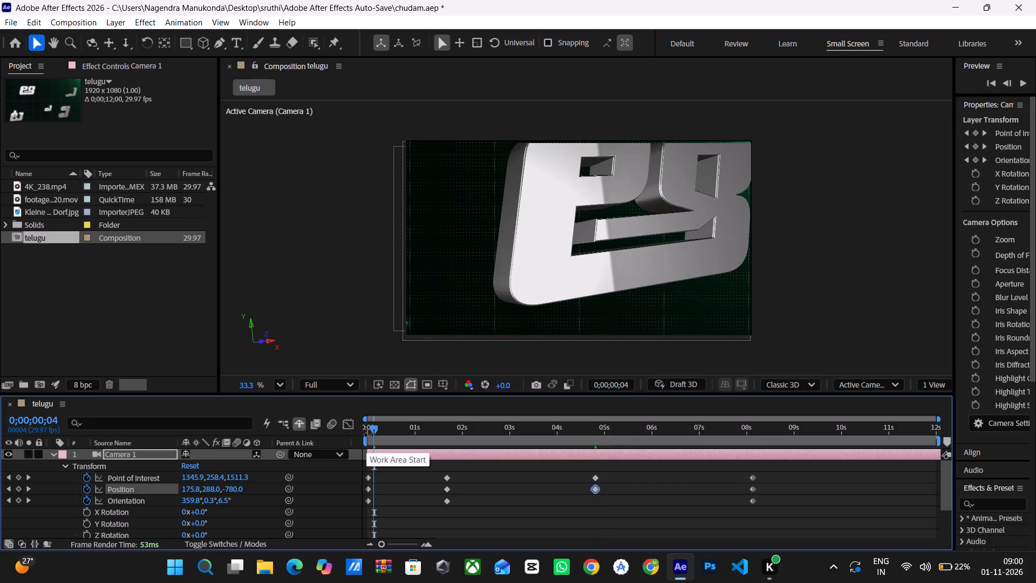
click(362, 426)
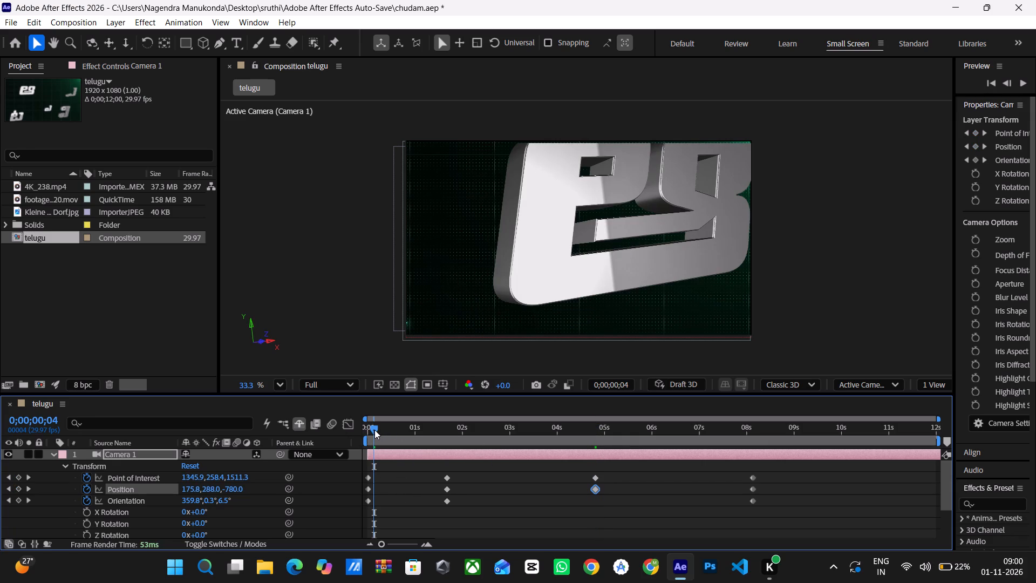
drag(371, 431, 326, 436)
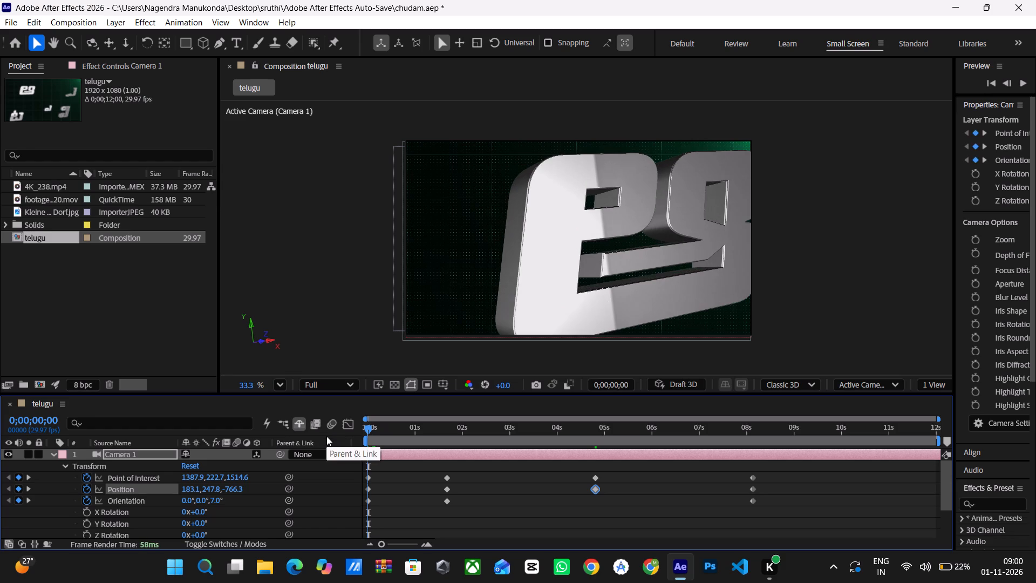
key(space)
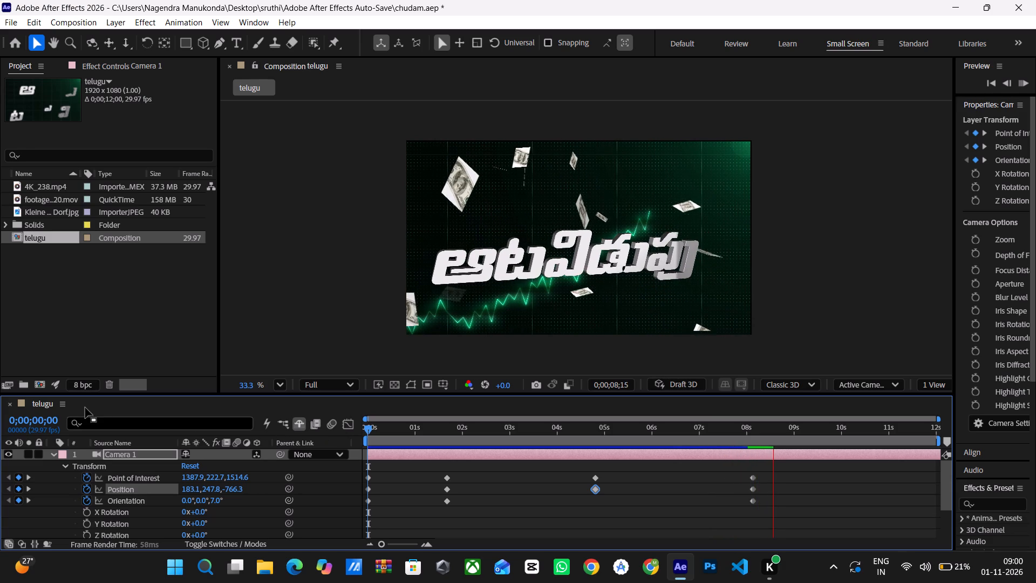
Replay the camera animation several times from the start of the composition to examine the move through all the keyframes.
click(367, 449)
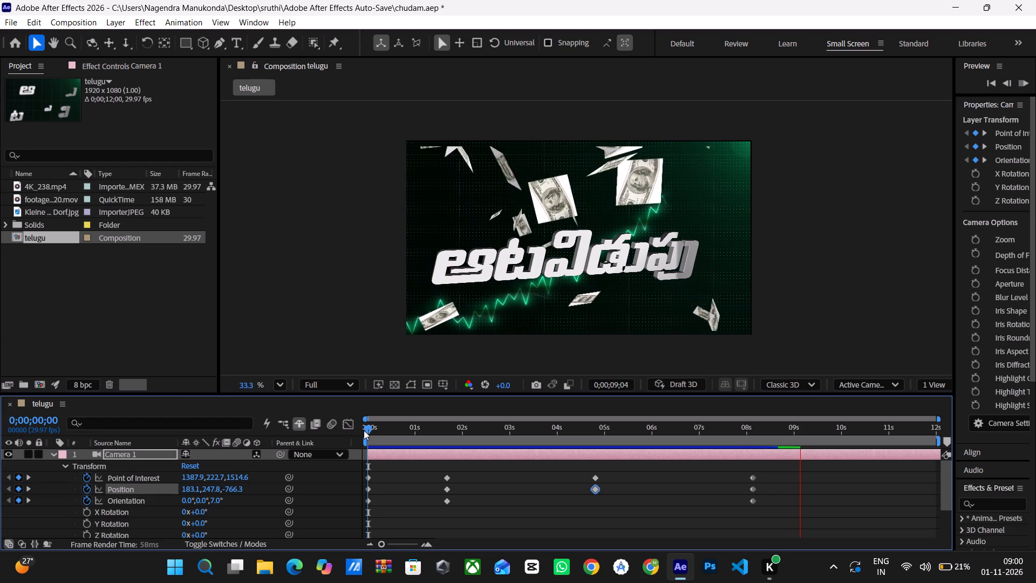
click(364, 430)
key(space)
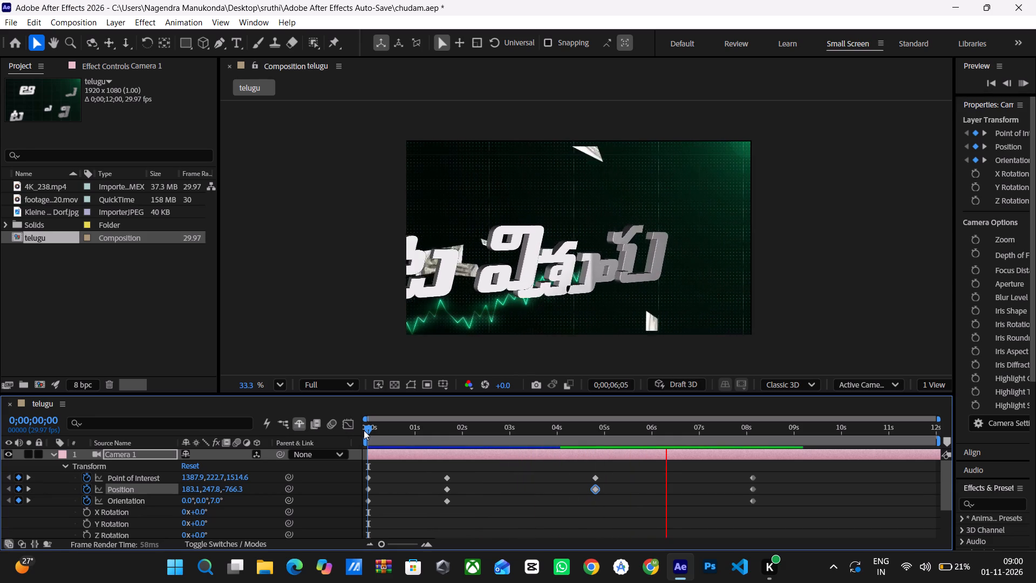
click(364, 436)
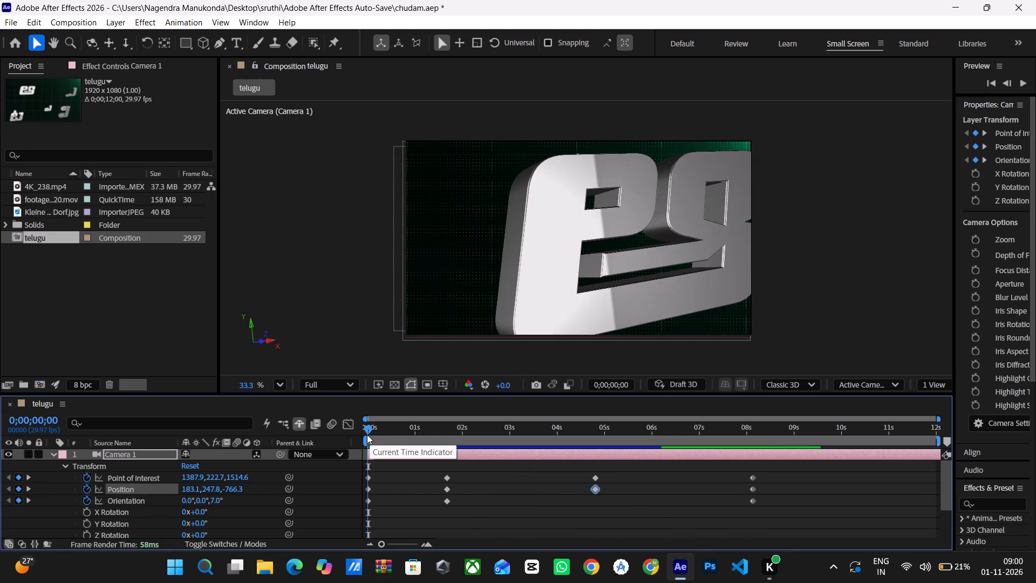
click(367, 435)
key(space)
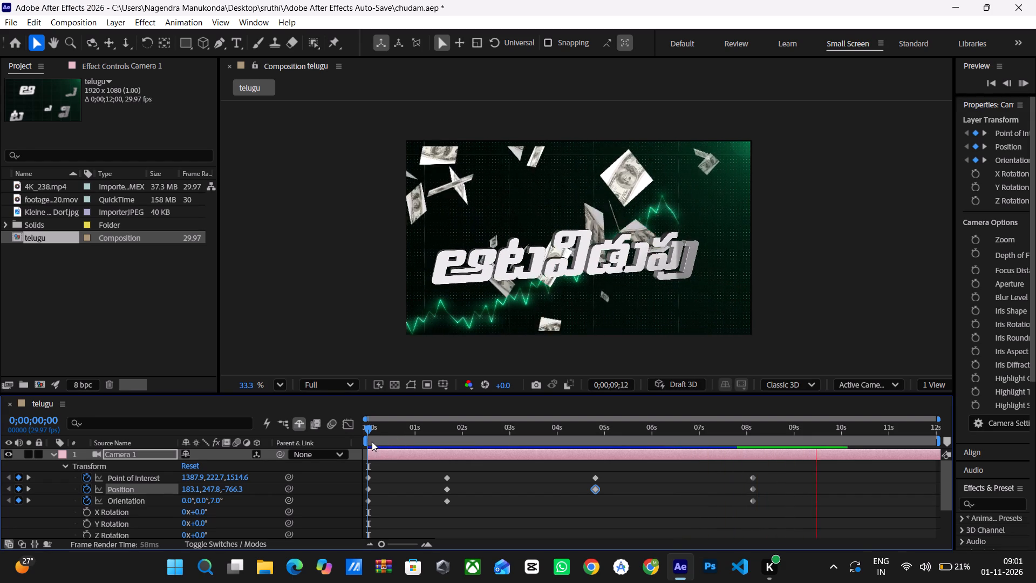
click(368, 442)
key(space)
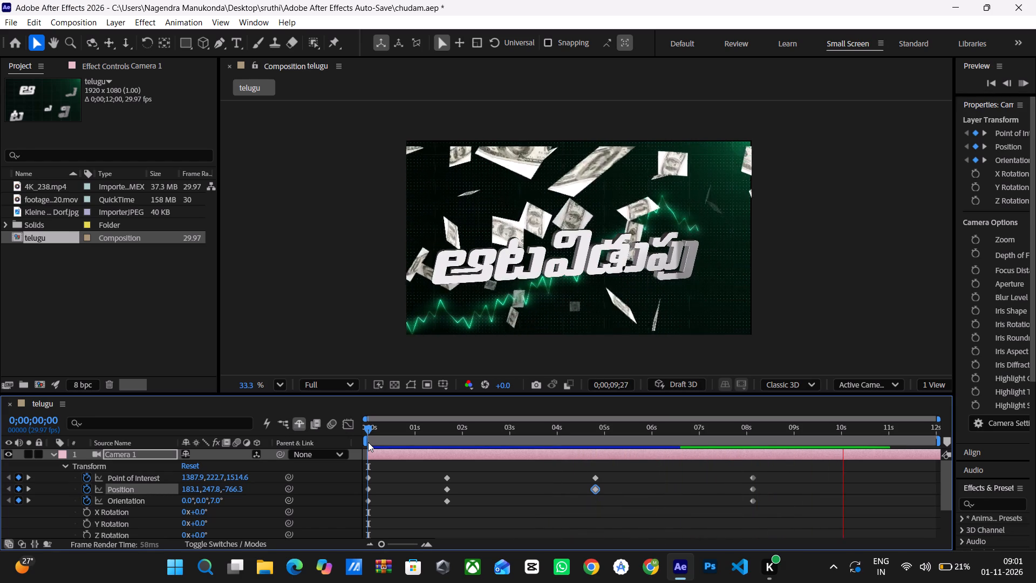
click(368, 442)
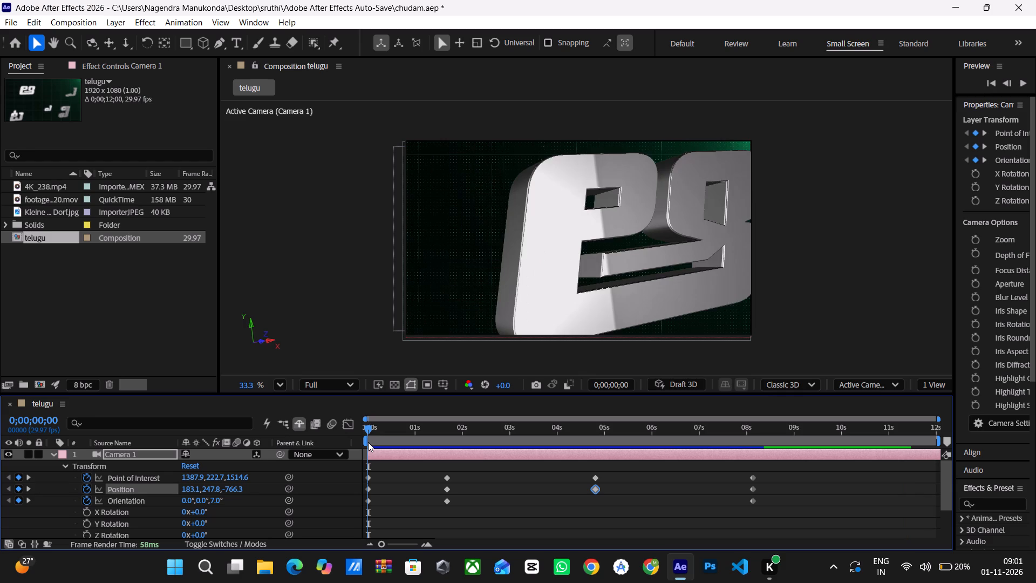
key(space)
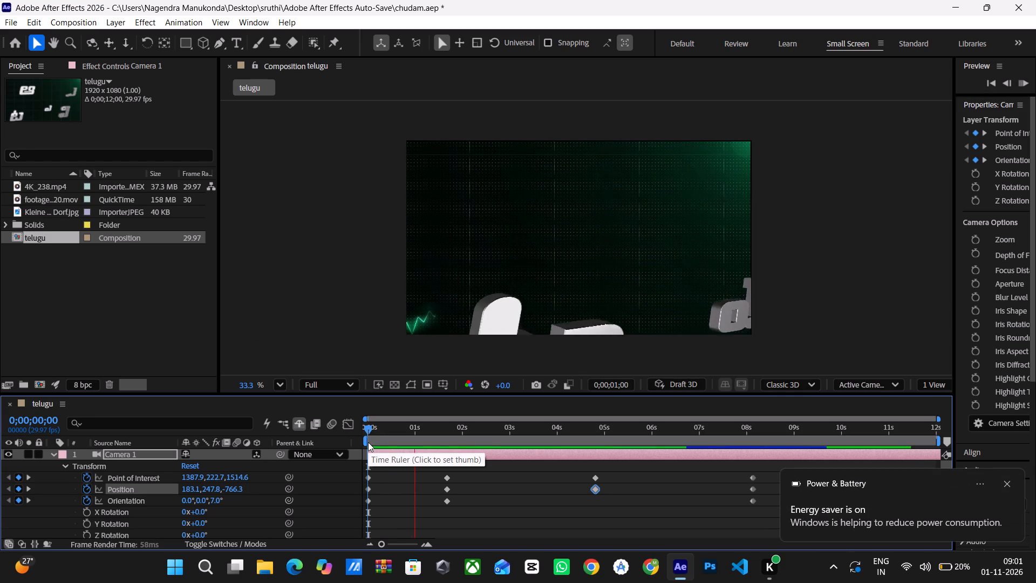
click(365, 443)
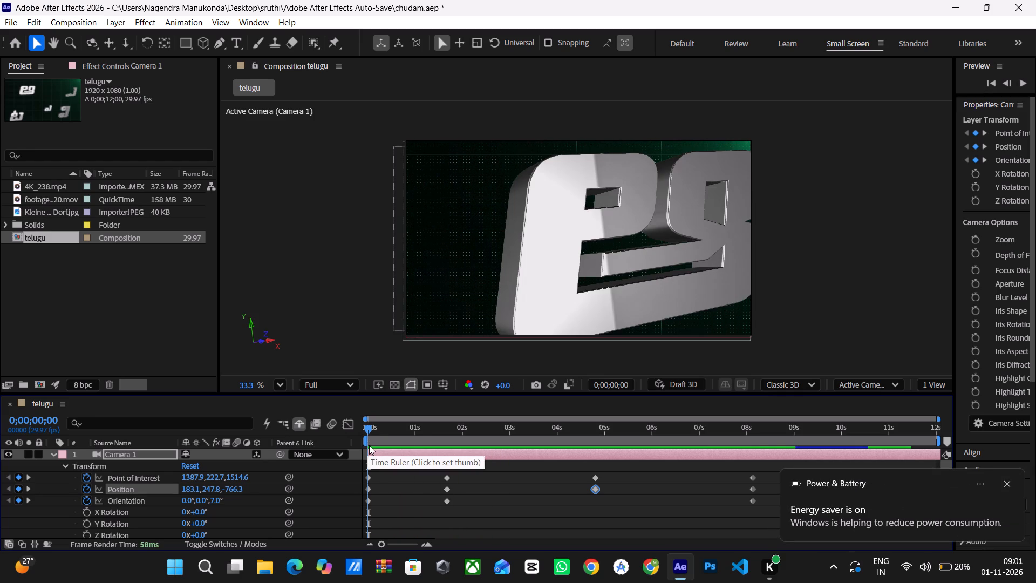
click(369, 446)
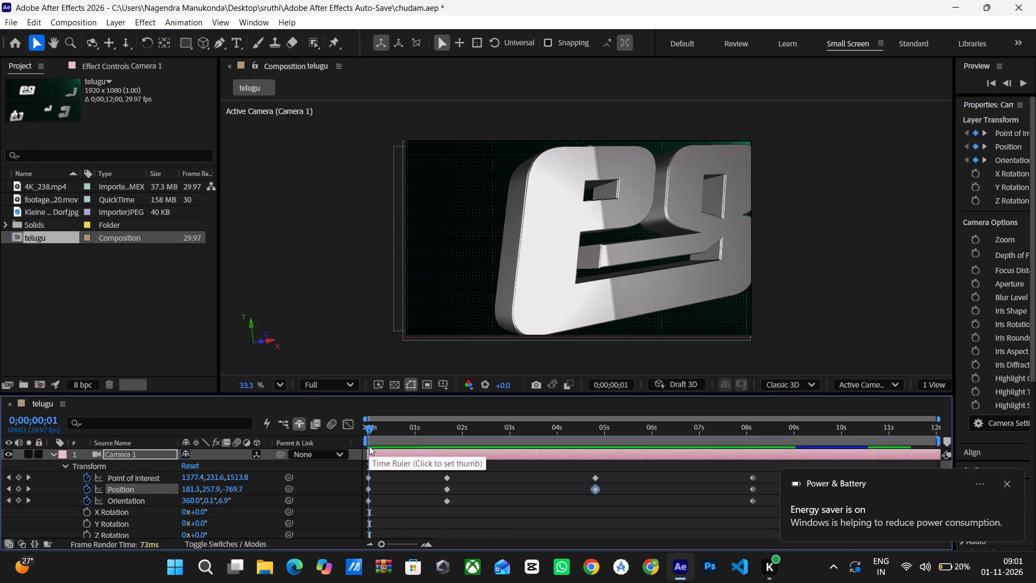
click(369, 446)
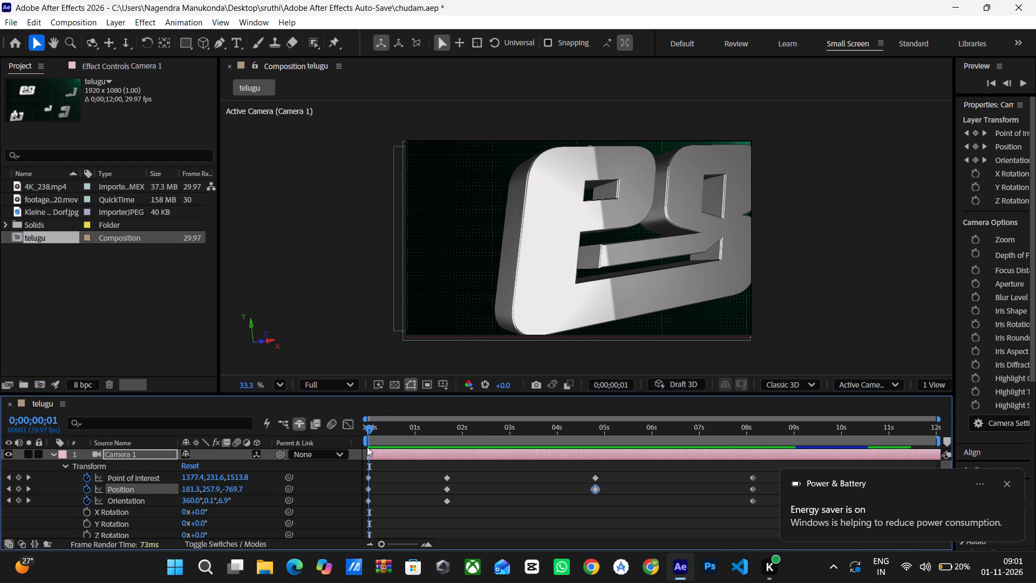
click(367, 447)
key(space)
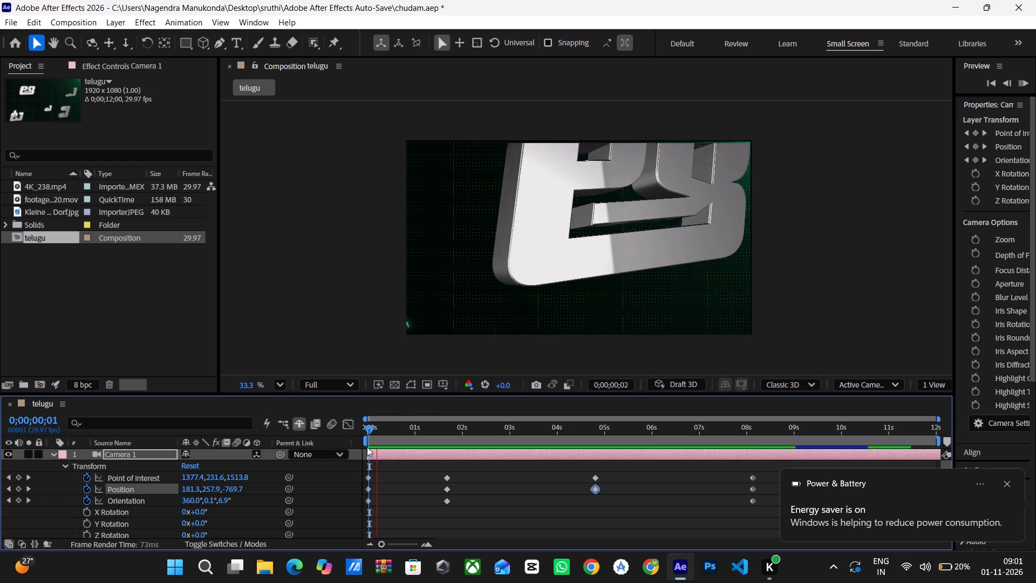
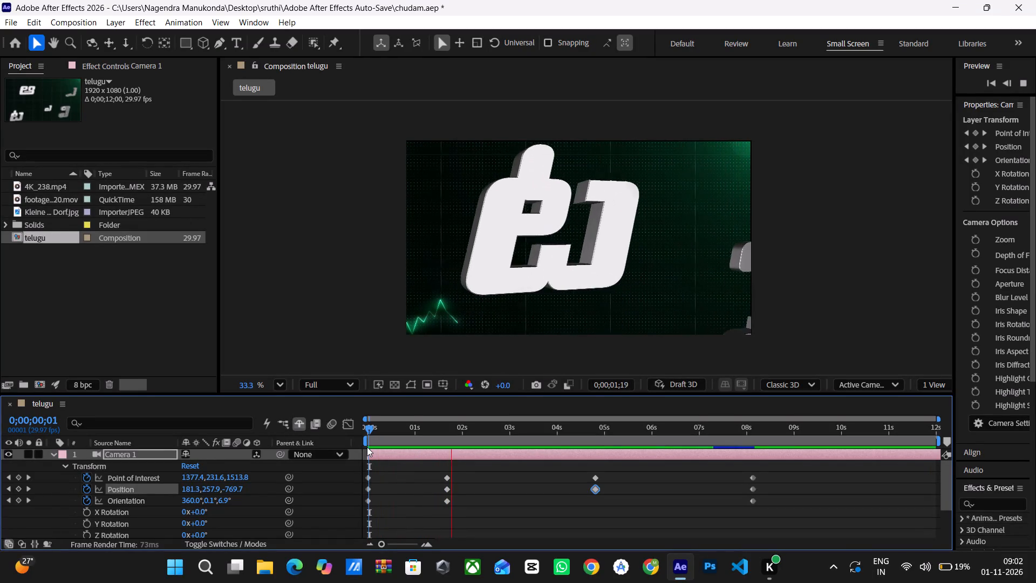
Replay the camera animation from the start of the composition to examine how the opening move begins.
click(367, 447)
click(367, 447)
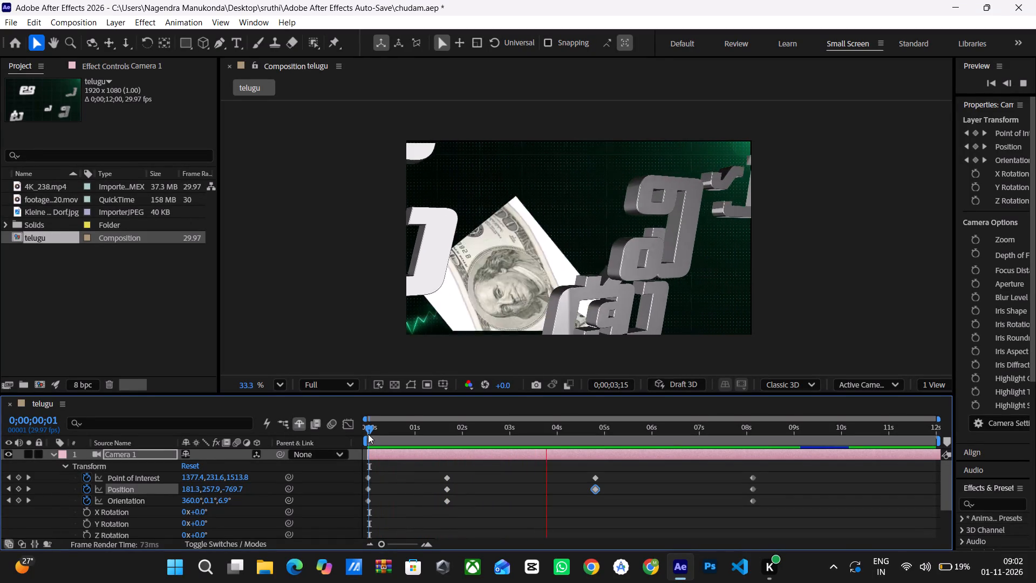
click(366, 435)
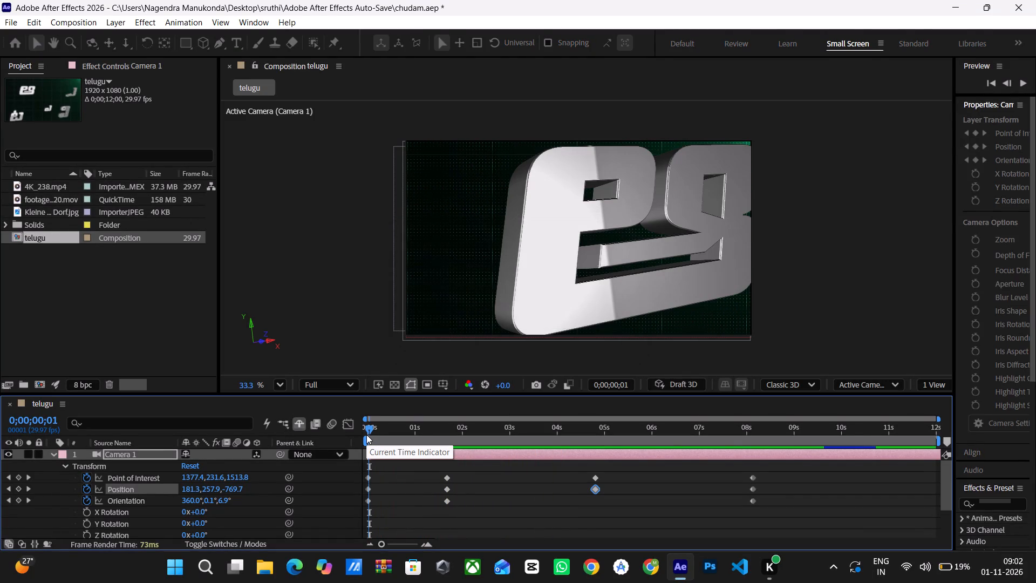
key(space)
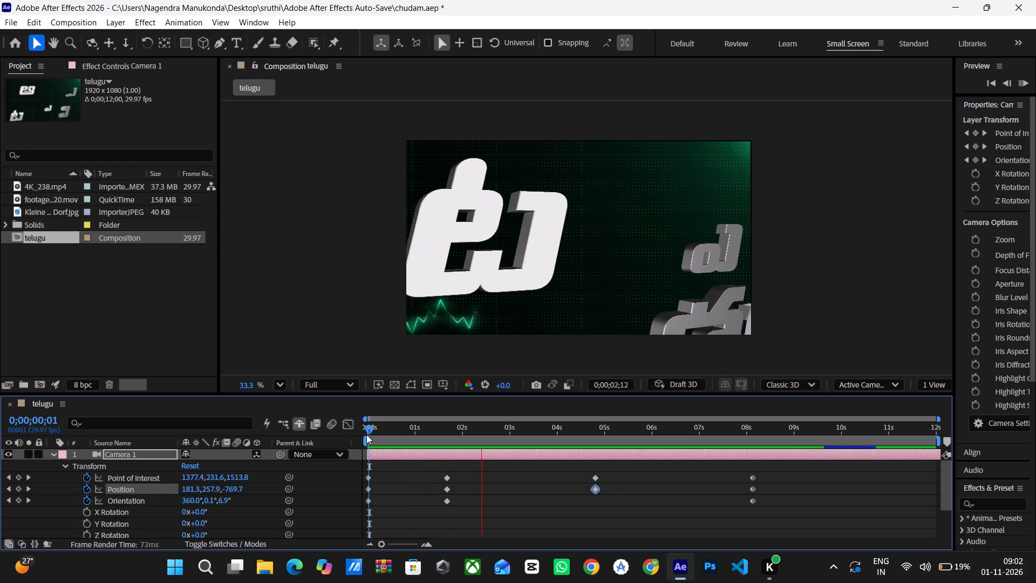
click(366, 435)
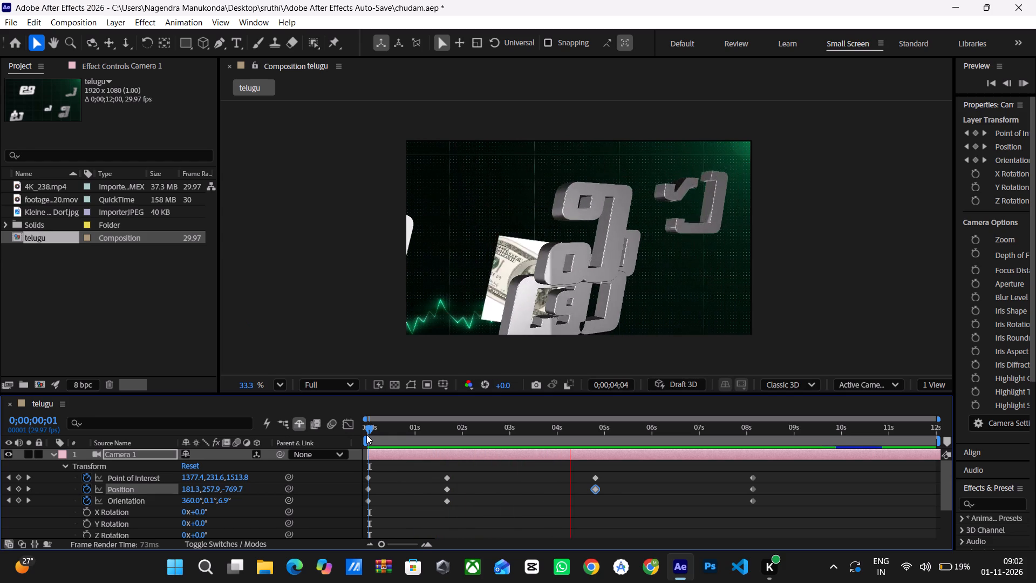
key(space)
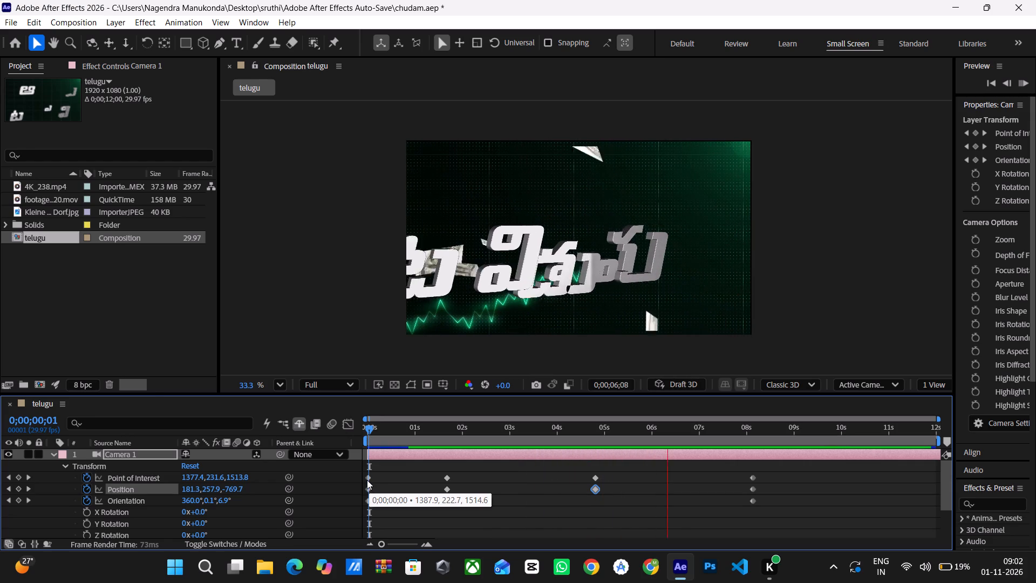
Shift Camera 1's first Point of Interest, Position and Orientation keyframes forward 16 frames to about 0;00;00;16.
drag(367, 479, 366, 496)
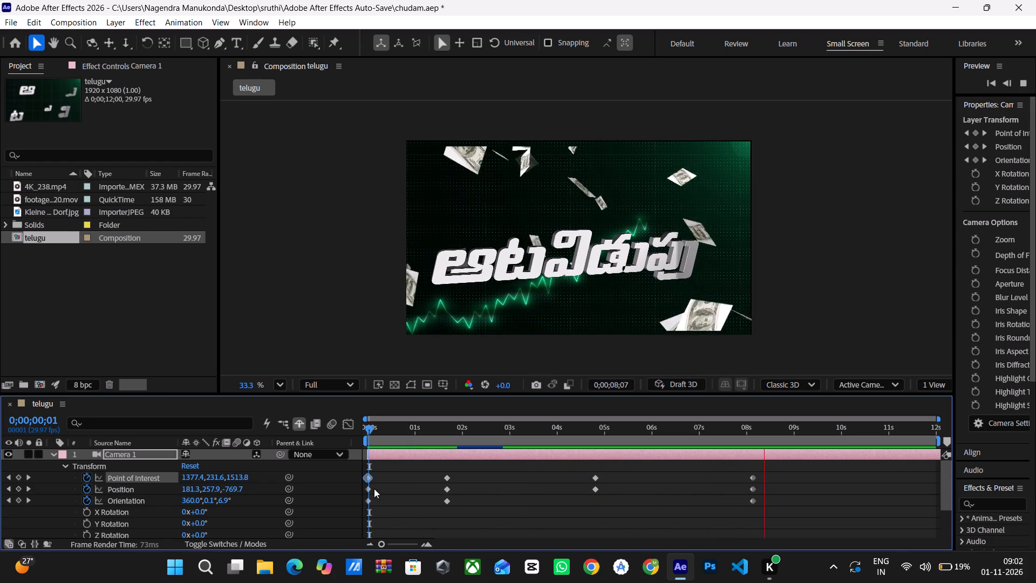
drag(374, 491, 364, 505)
drag(362, 473, 363, 483)
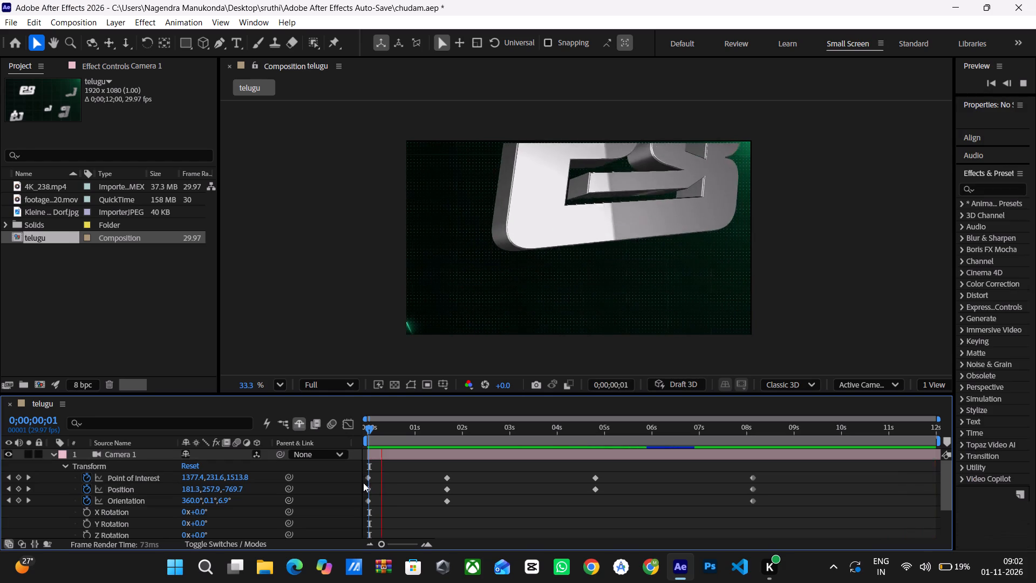
drag(363, 483, 378, 506)
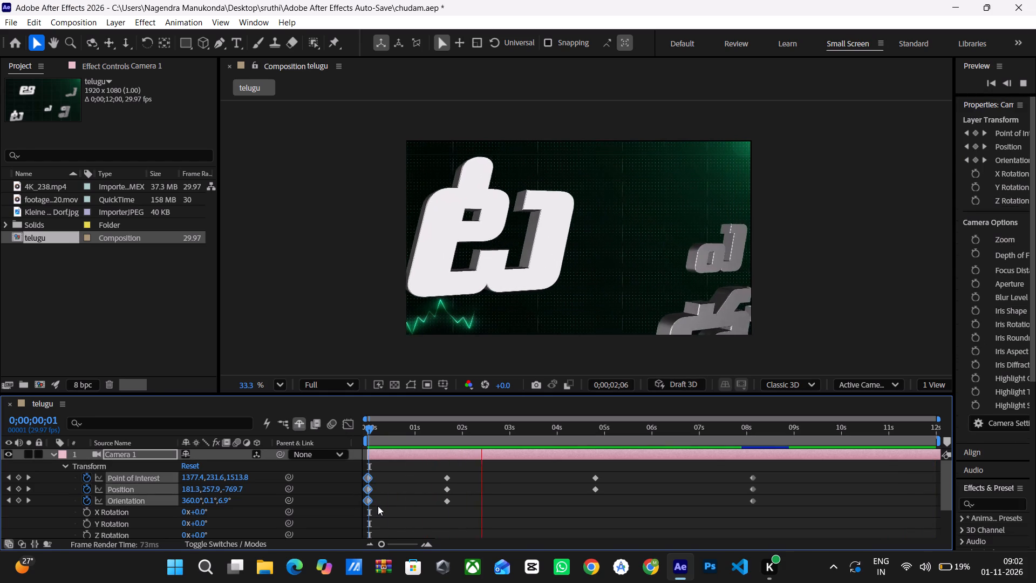
click(378, 506)
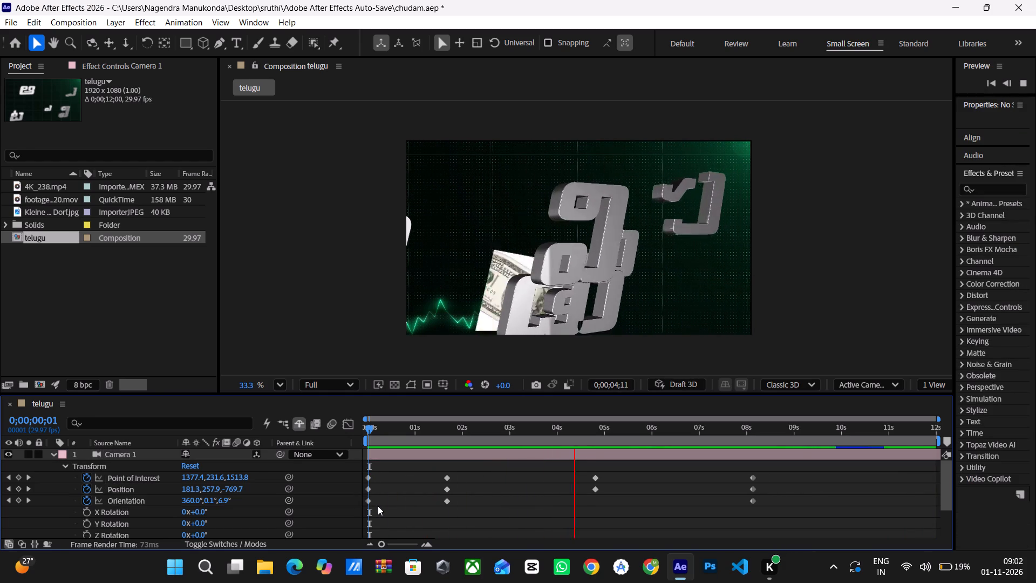
key(alt+Right)
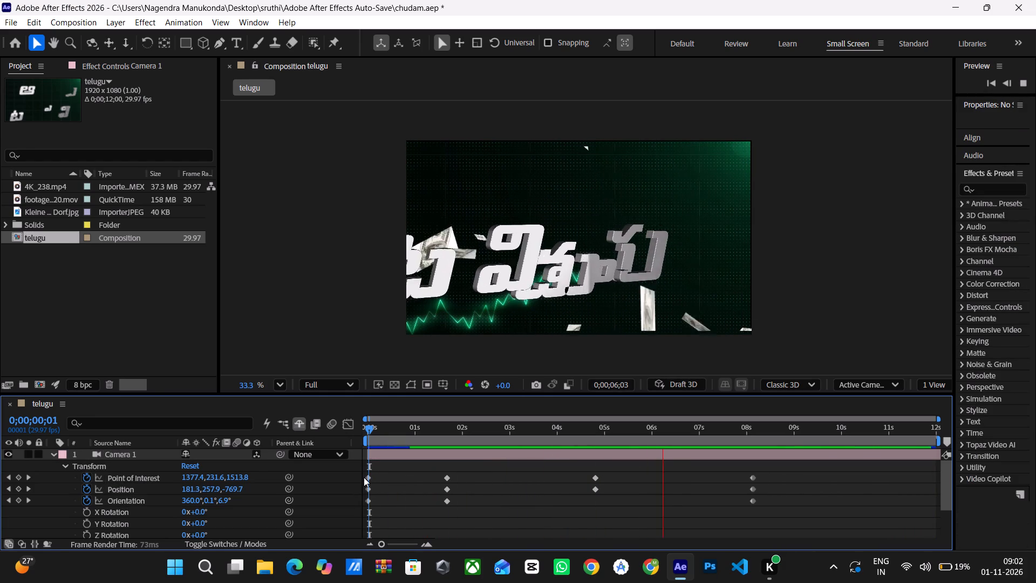
drag(364, 478, 379, 511)
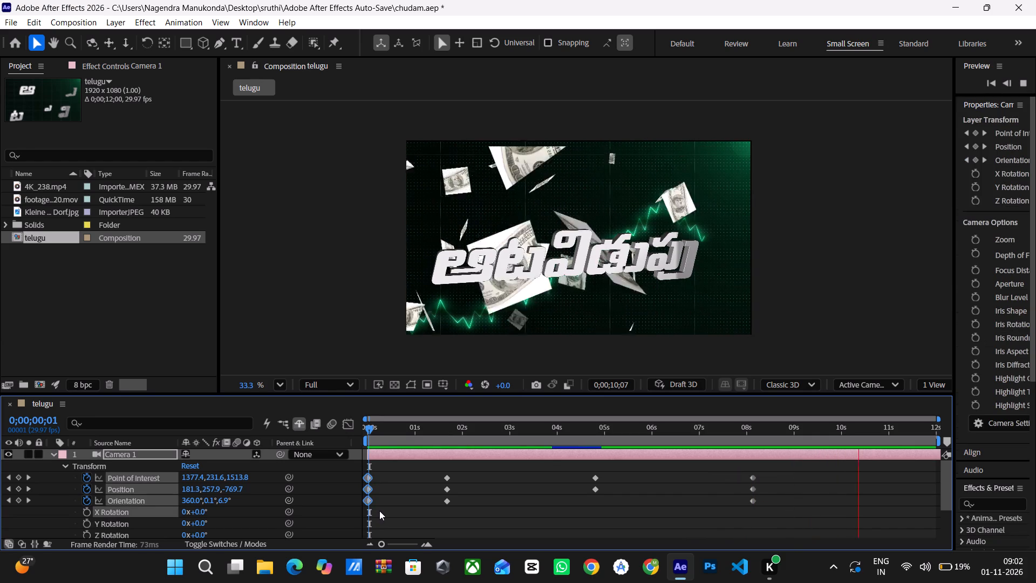
key(alt+Right)
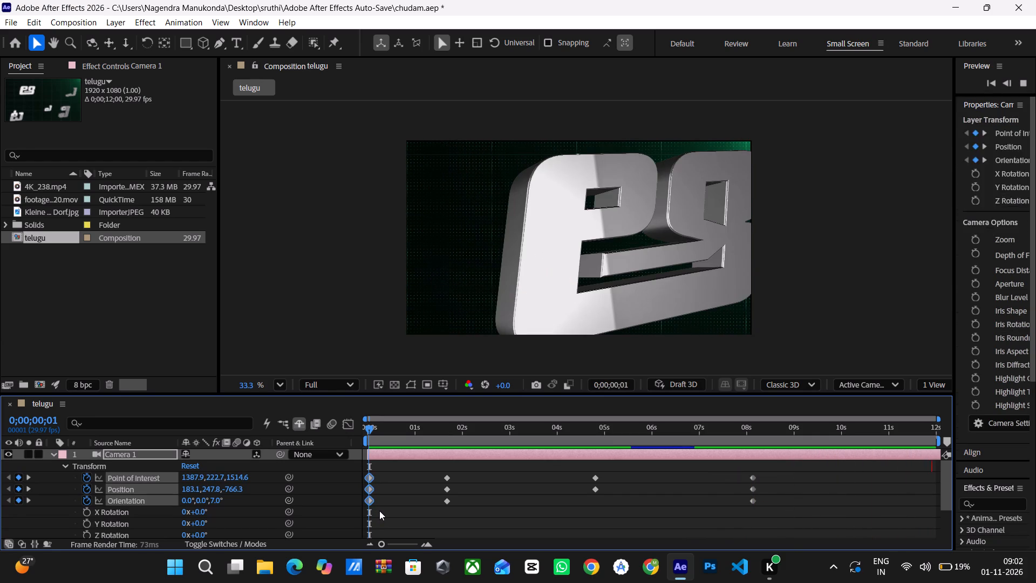
key(alt+Right)
key(alt+Right)
key(alt+Right)
key(alt+Right)
key(alt+Right)
key(alt+Right)
key(alt+Right)
key(alt+Right)
key(alt+Right)
key(alt+Right)
key(alt+Right)
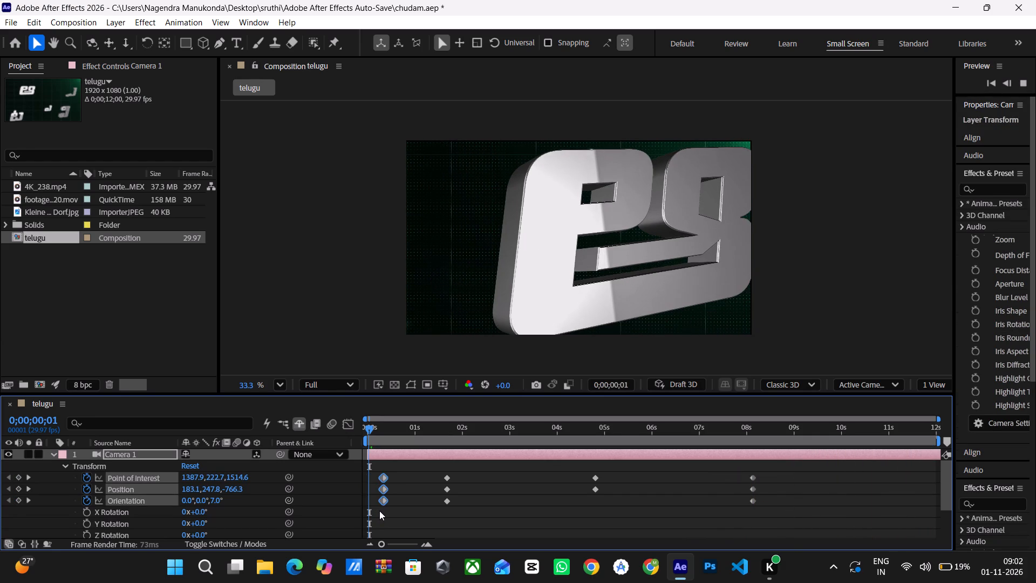
key(alt+Right)
key(alt+Right)
key(alt+Right)
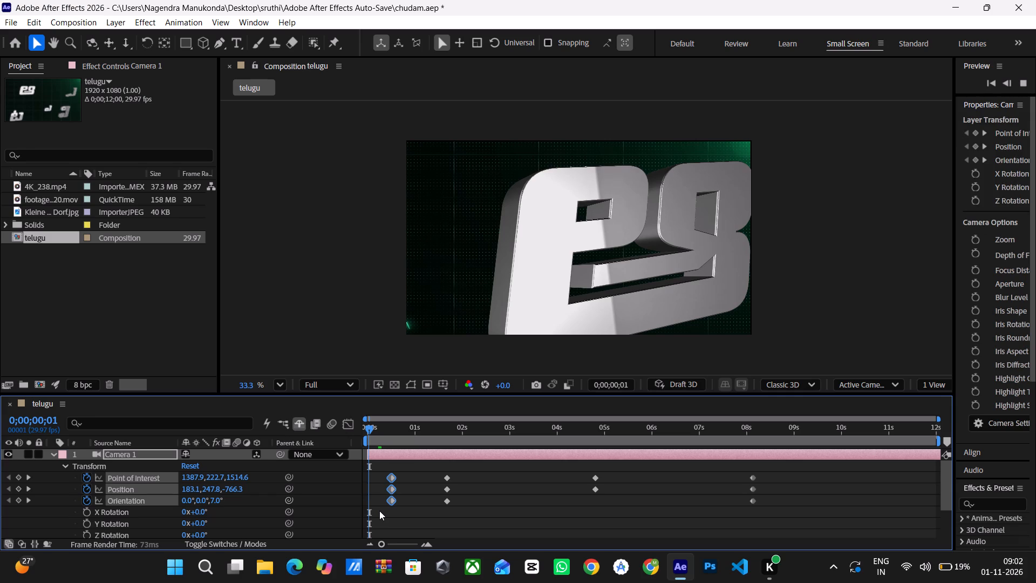
key(alt+Right)
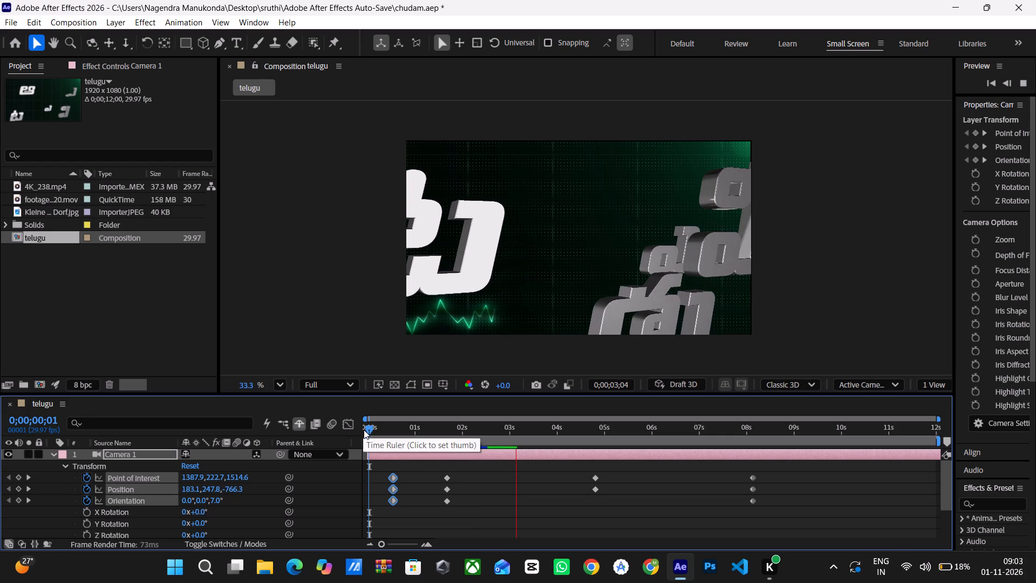
Return the current time to 0;00;00;00 and preview the camera move with the shifted opening keyframes.
drag(365, 431, 339, 435)
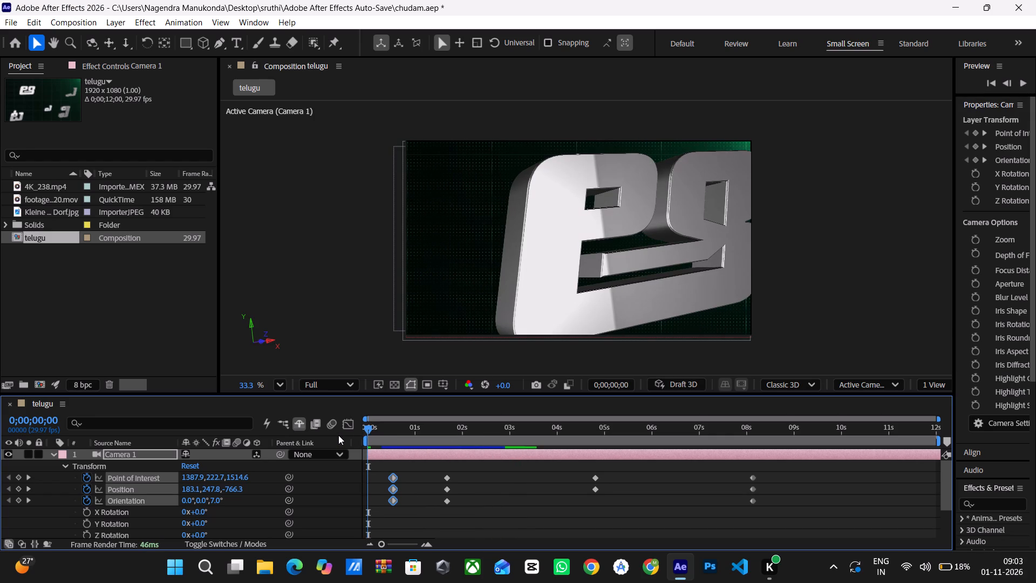
key(space)
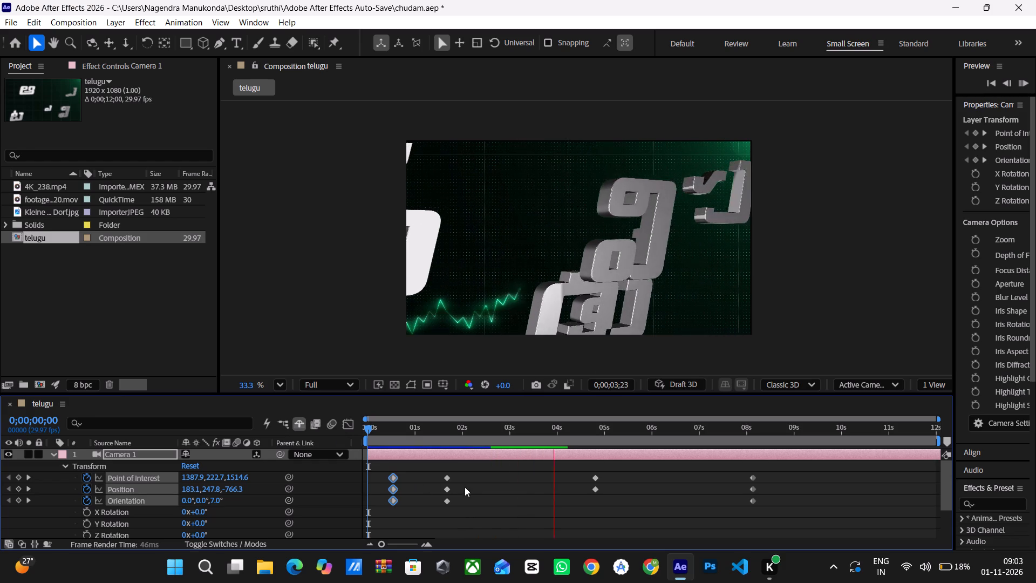
Shift Camera 1's second set of Point of Interest, Position and Orientation keyframes forward 23 frames to about 0;00;02;13.
click(447, 479)
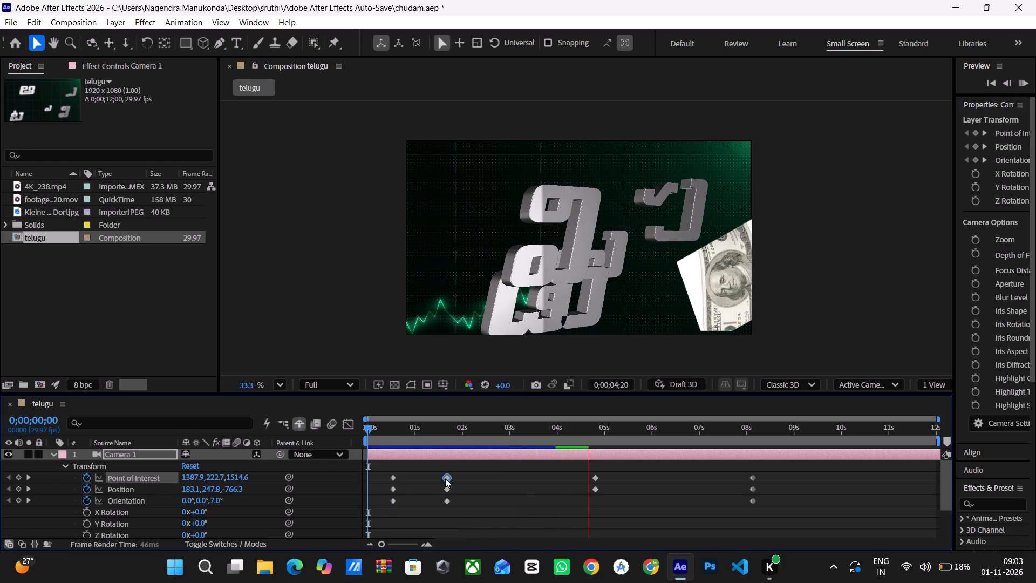
drag(435, 470, 454, 518)
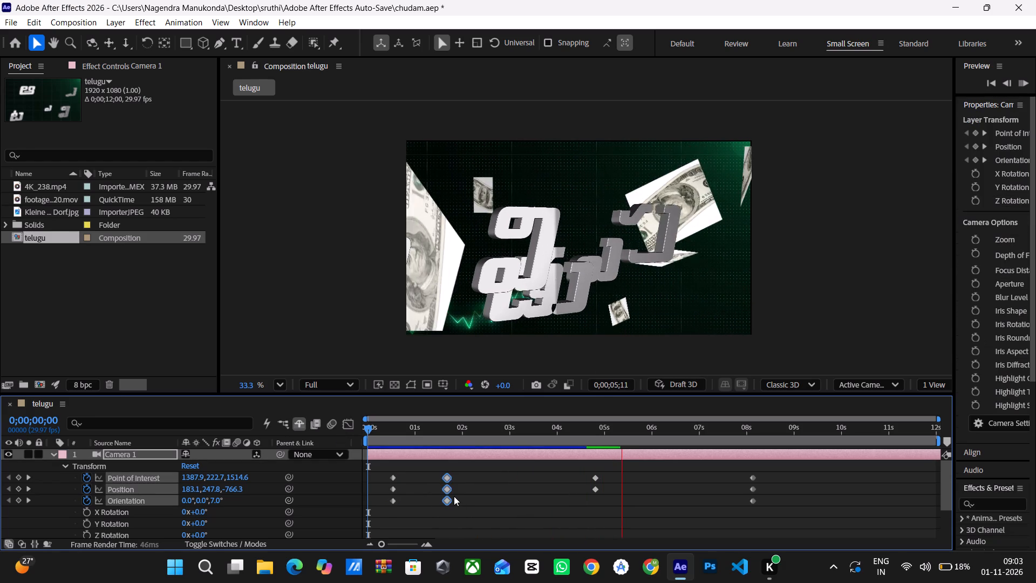
key(alt+Right)
key(alt+Right)
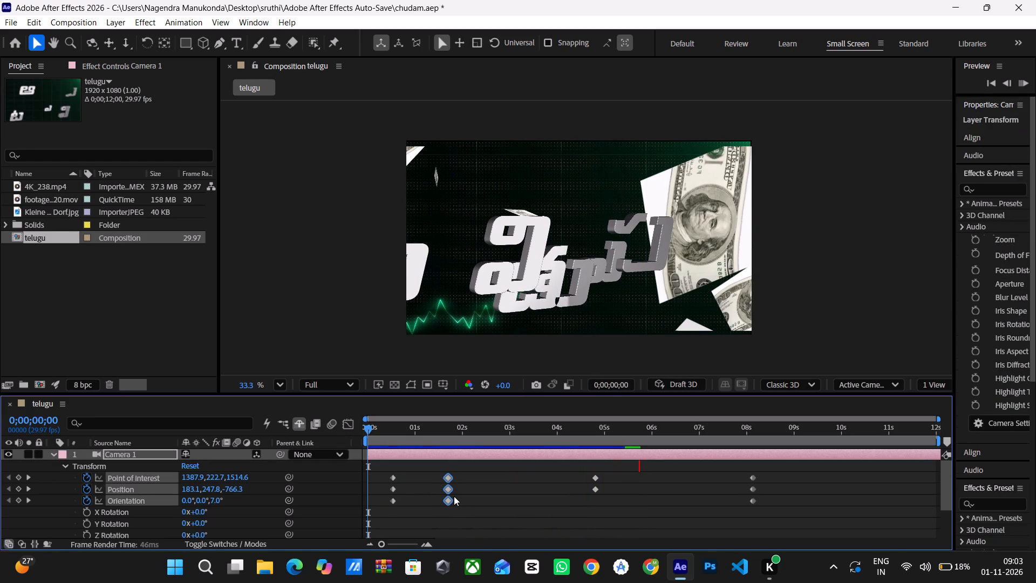
key(alt+Right)
key(alt+Right)
key(alt+Right)
key(alt+Right)
key(alt+Right)
key(alt+Right)
key(alt+Right)
key(alt+Right)
key(alt+Right)
key(alt+Right)
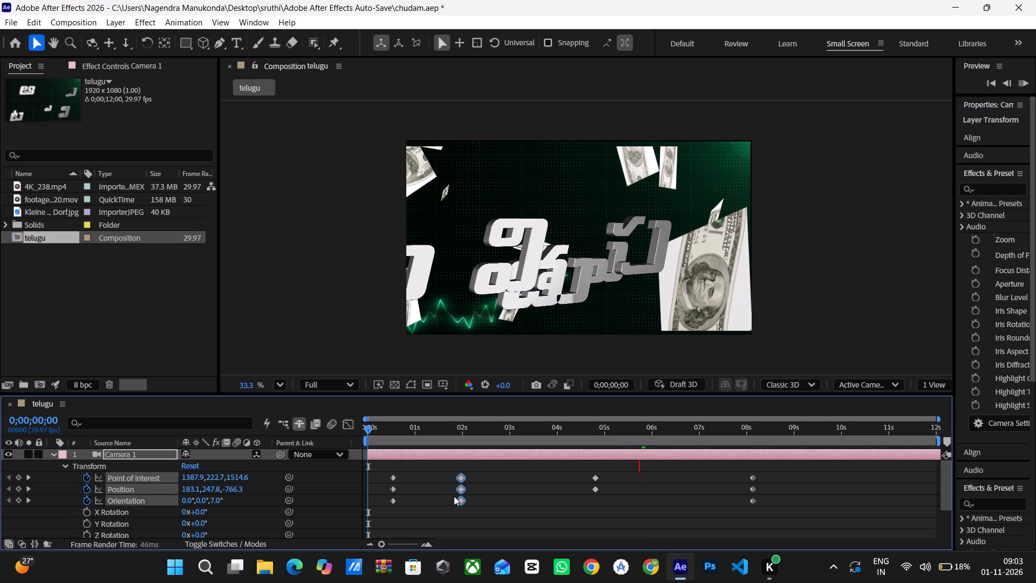
key(alt+Right)
key(alt+Right)
key(alt+Right)
key(alt+Right)
key(alt+Right)
key(alt+Right)
key(alt+Right)
key(alt+Right)
key(alt+Right)
key(alt+Right)
key(alt+Right)
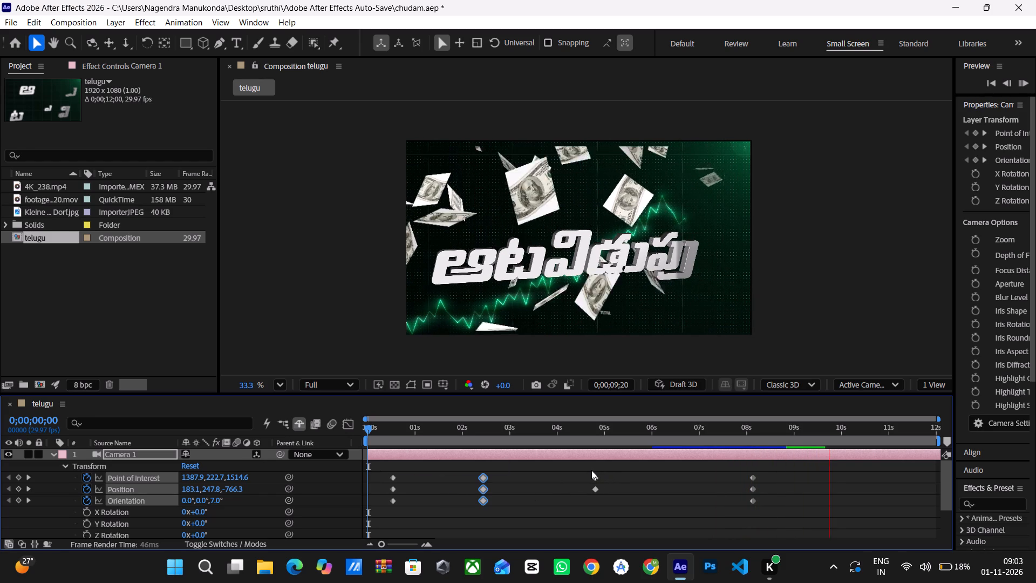
Preview the full camera animation from 0;00;00;00 to check the retimed second set of keyframes.
click(365, 427)
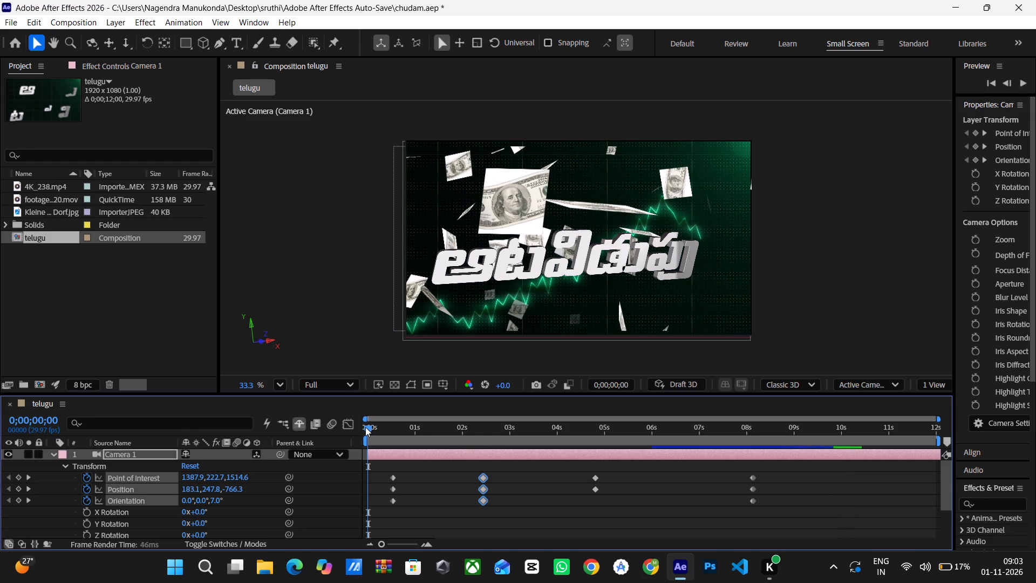
key(space)
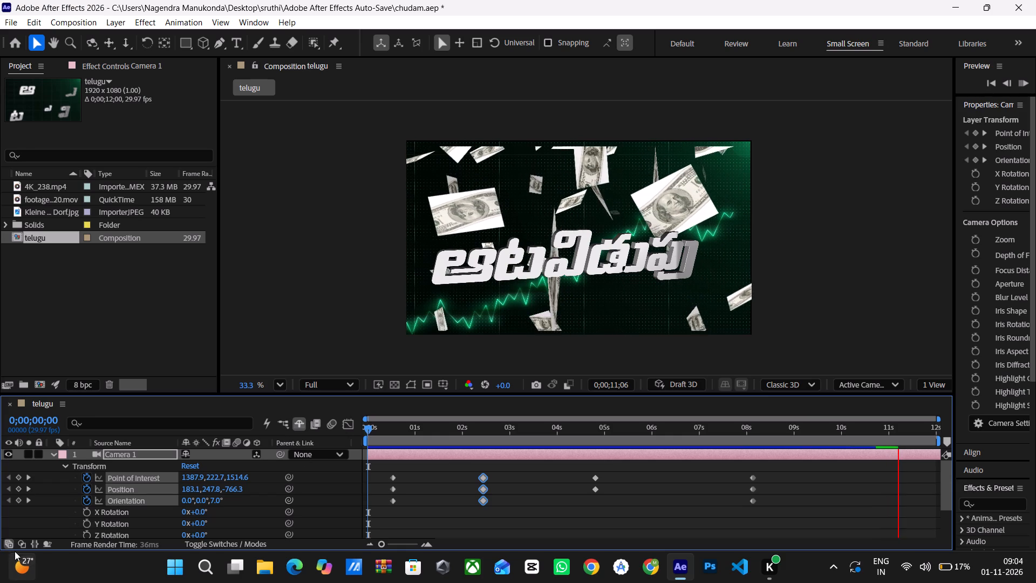
Collapse Camera 1's Transform group and the layer's properties in the timeline.
scroll(171, 513, down, 2)
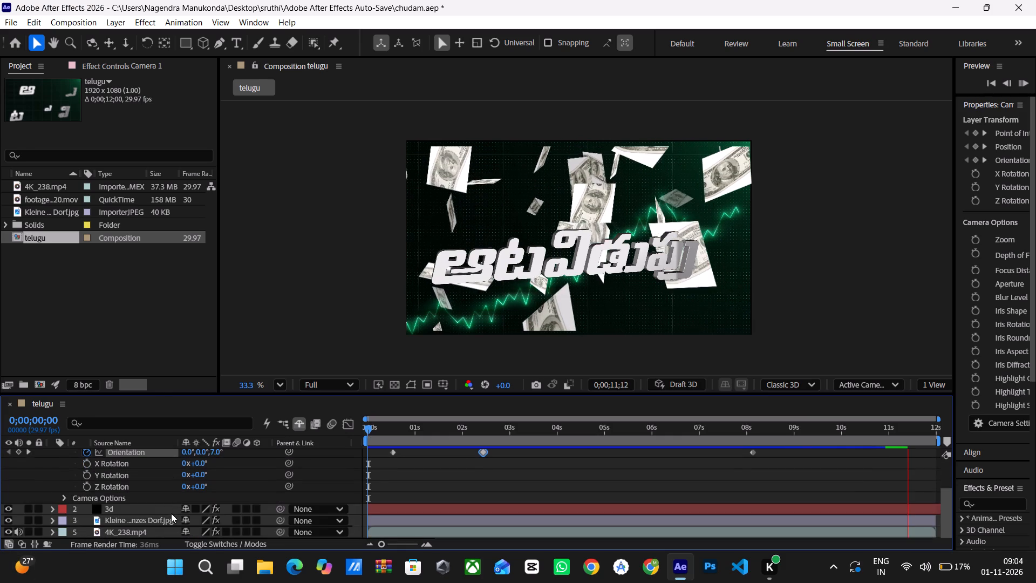
scroll(171, 513, up, 8)
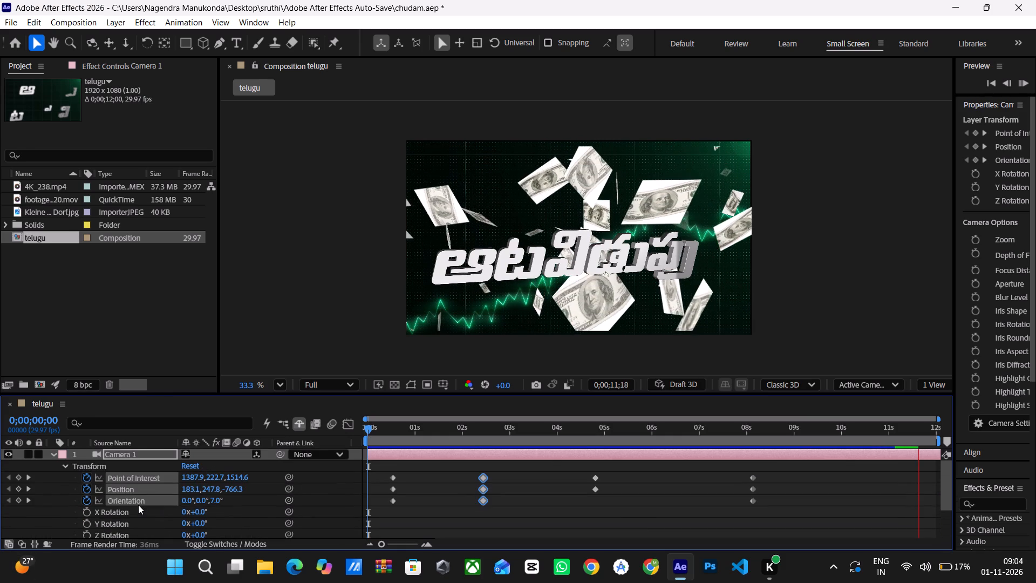
click(67, 467)
click(50, 453)
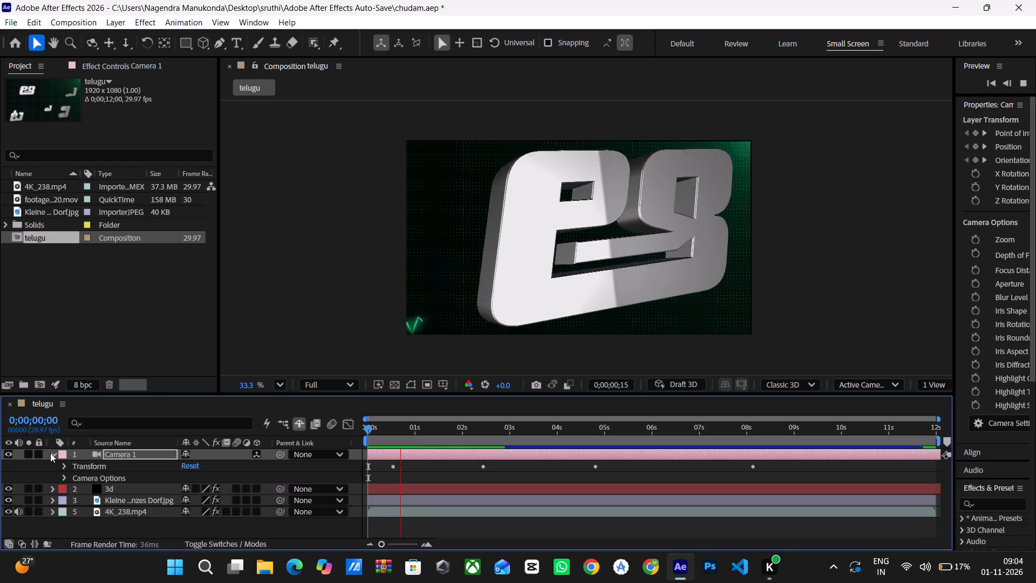
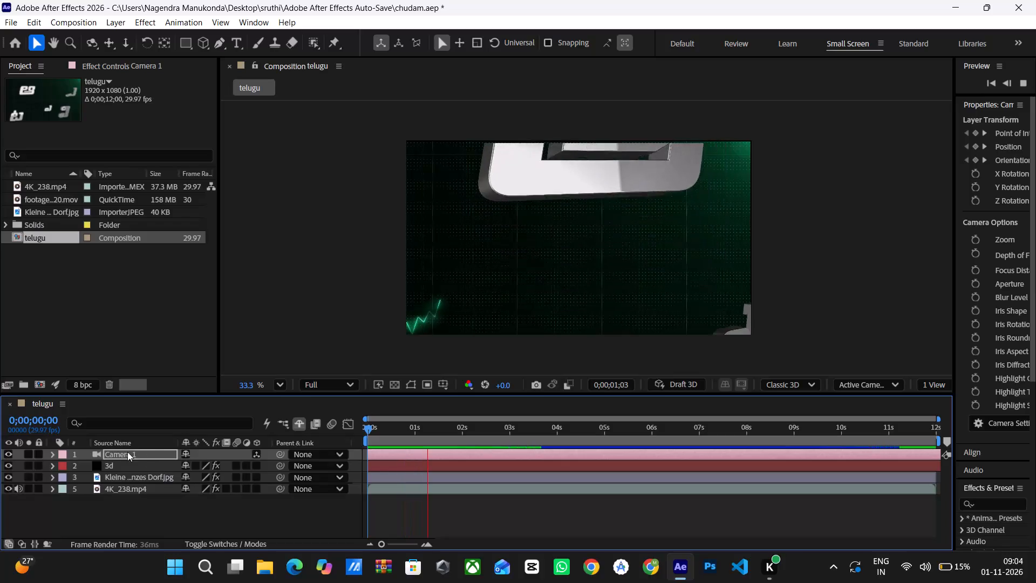
Stop the preview with the current time back at 0;00;00;00 and save the chudam.aep project.
click(370, 442)
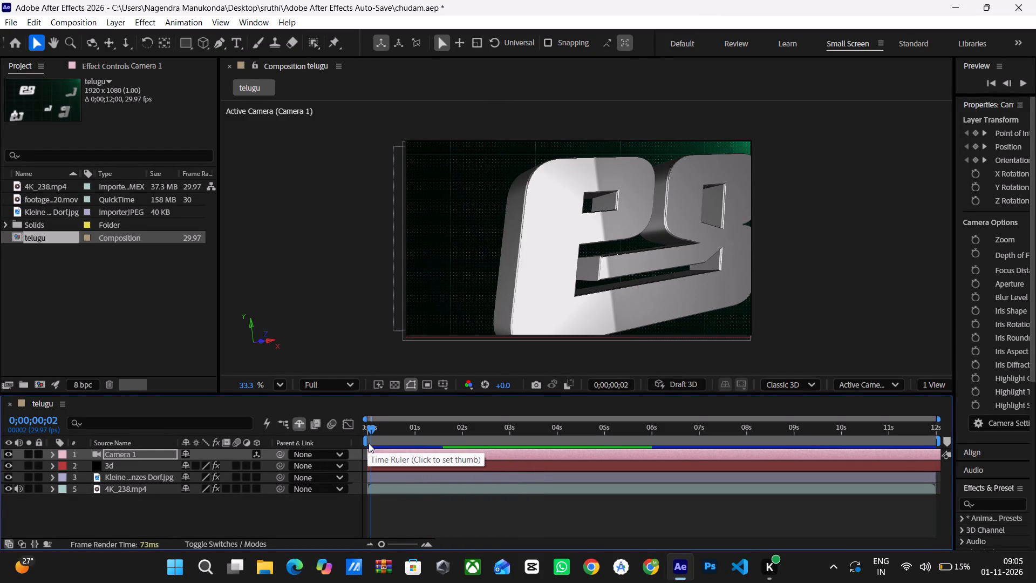
click(369, 443)
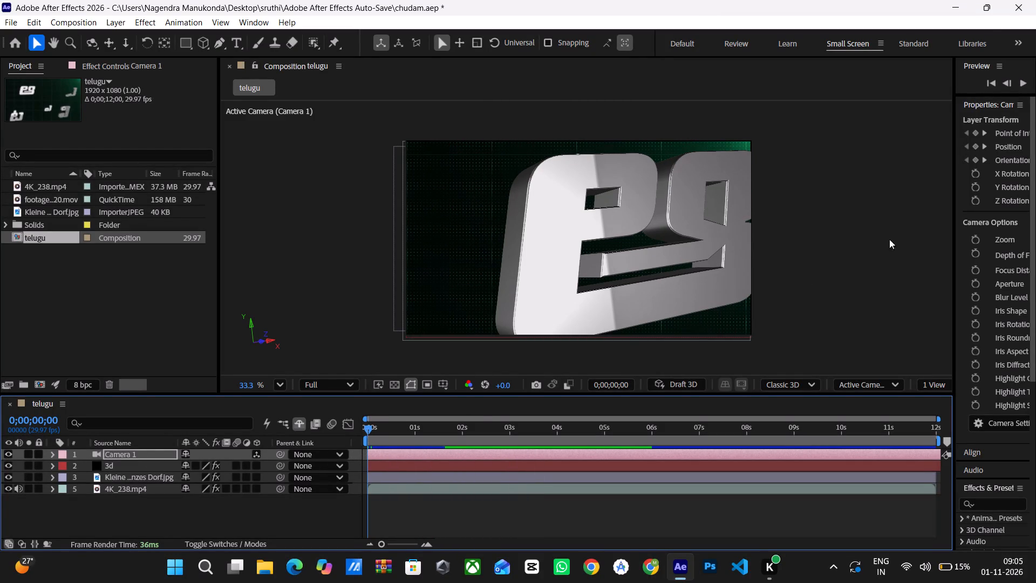
key(ctrl+s)
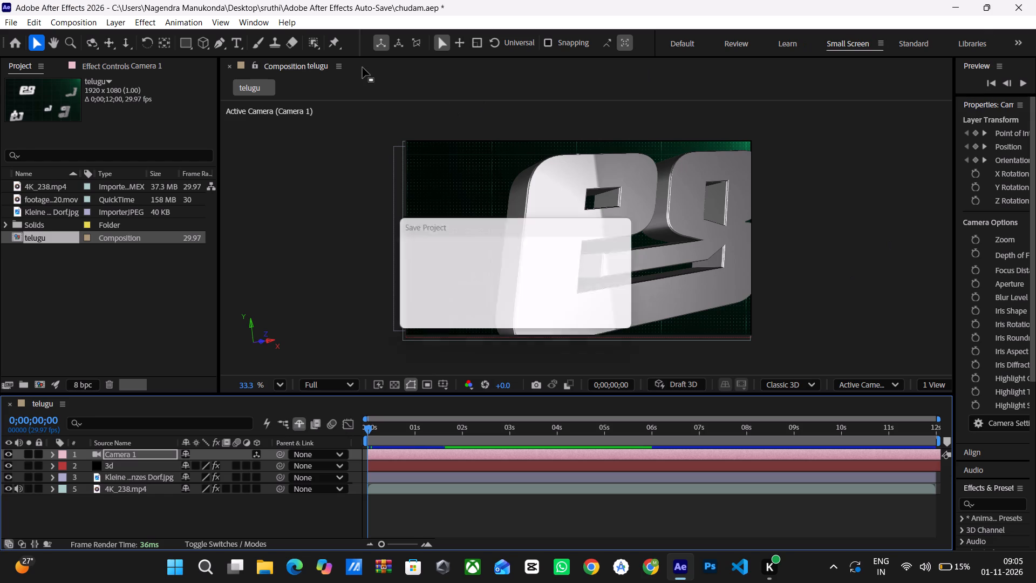
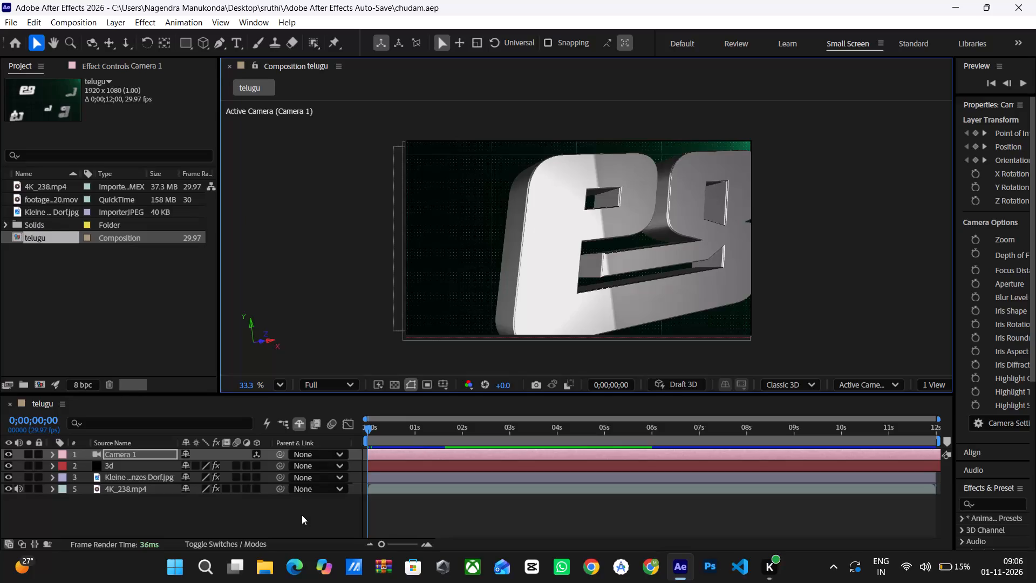
Preview the telugu composition from the start to check the camera move past the title letters.
key(space)
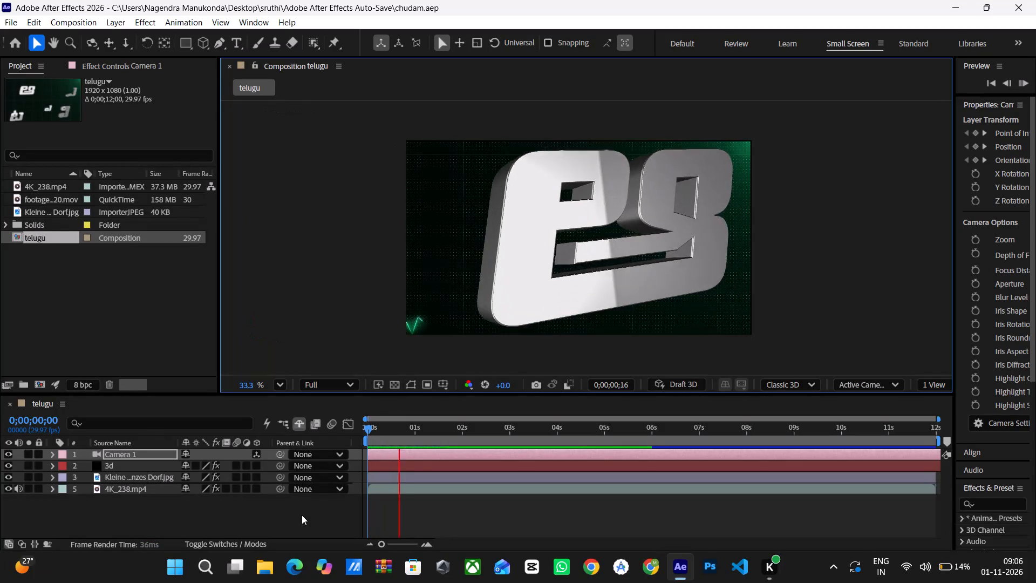
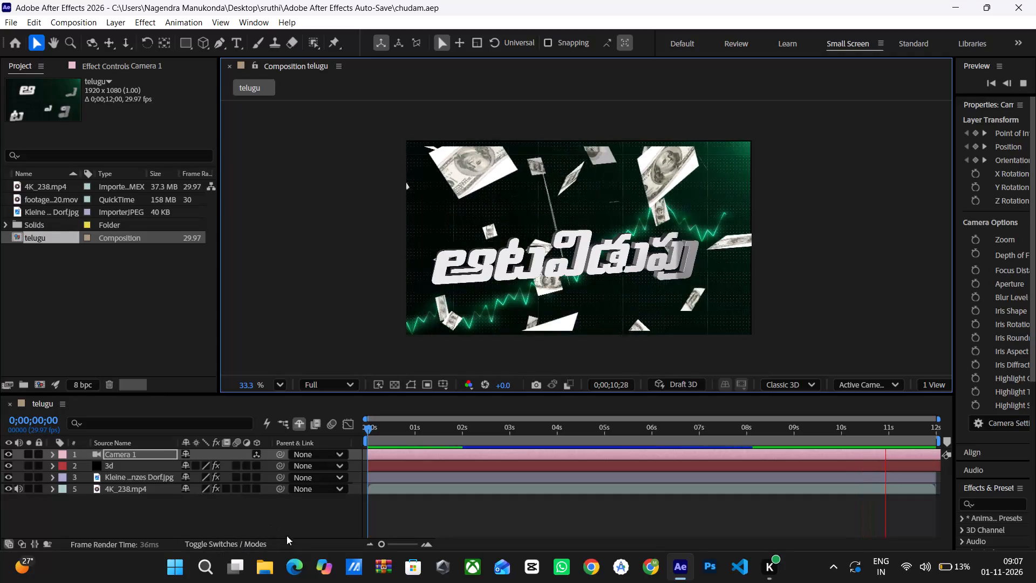
Preview the telugu composition from 0;00;07;12 to check the full title with the falling dollar bills.
click(366, 512)
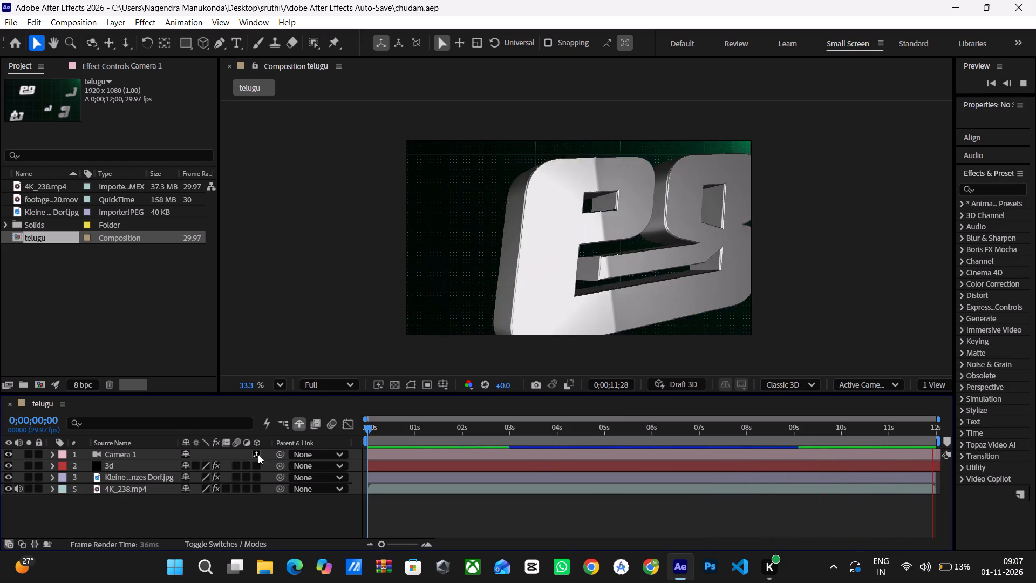
key(space)
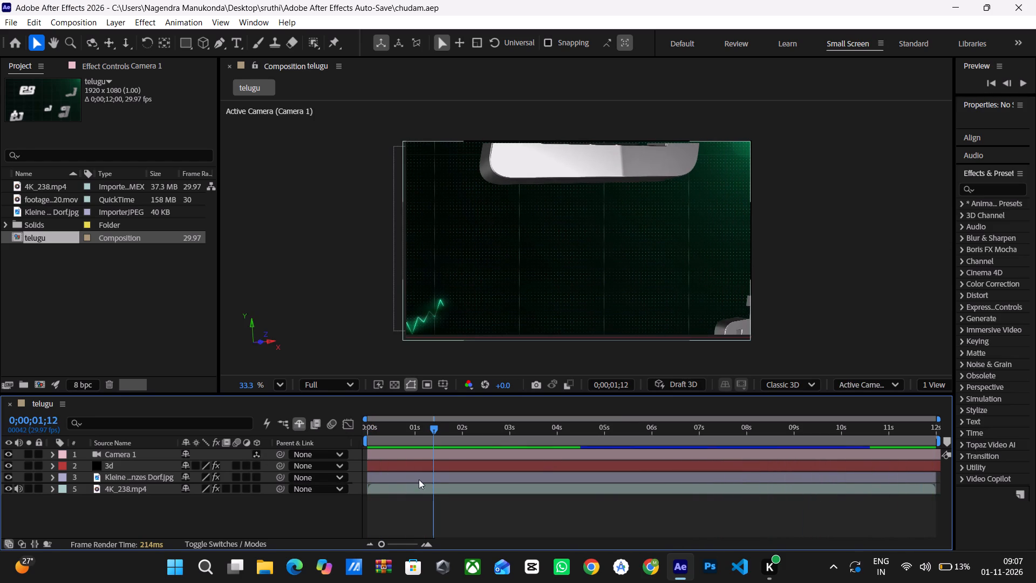
click(710, 465)
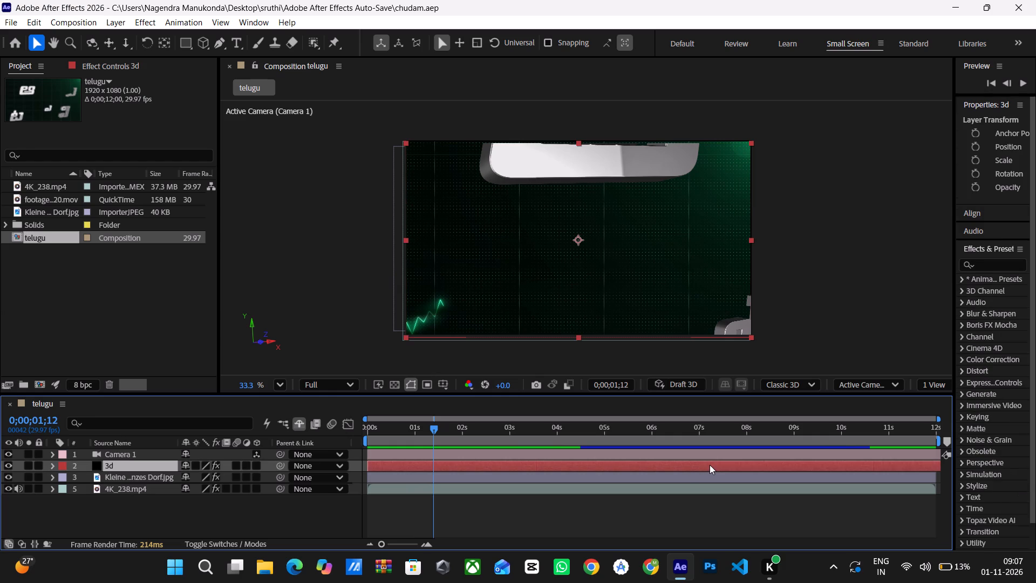
click(718, 426)
key(space)
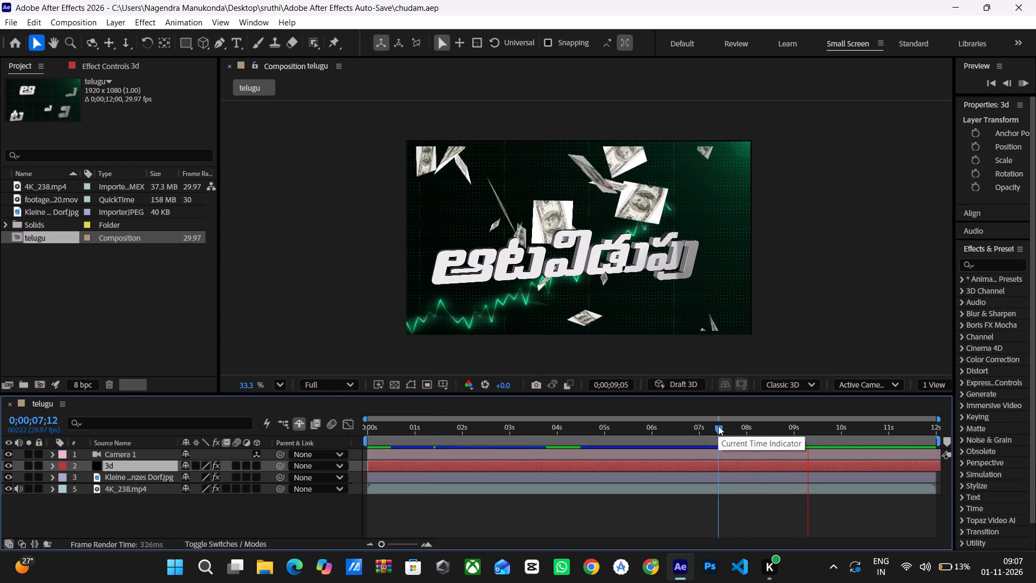
key(space)
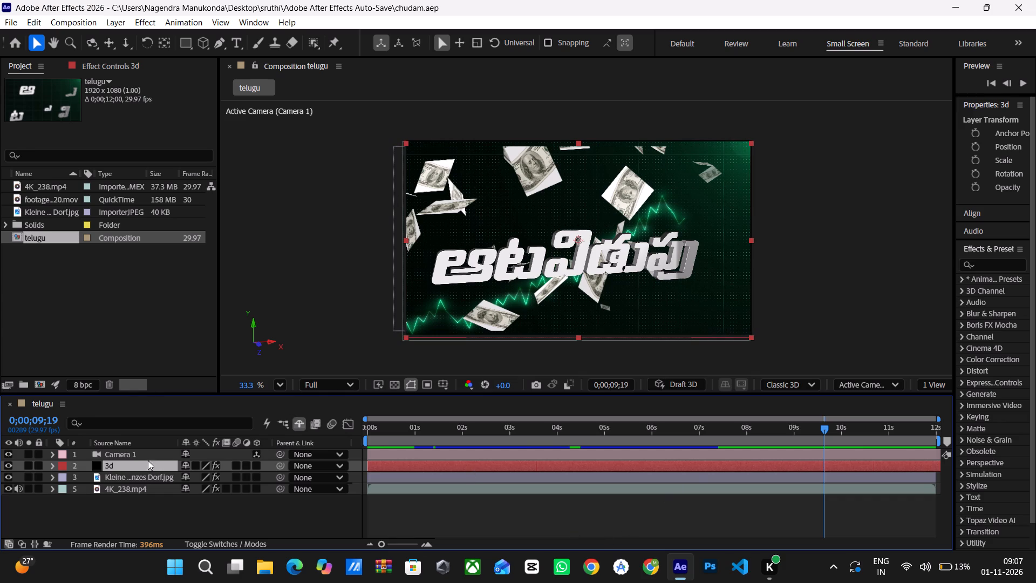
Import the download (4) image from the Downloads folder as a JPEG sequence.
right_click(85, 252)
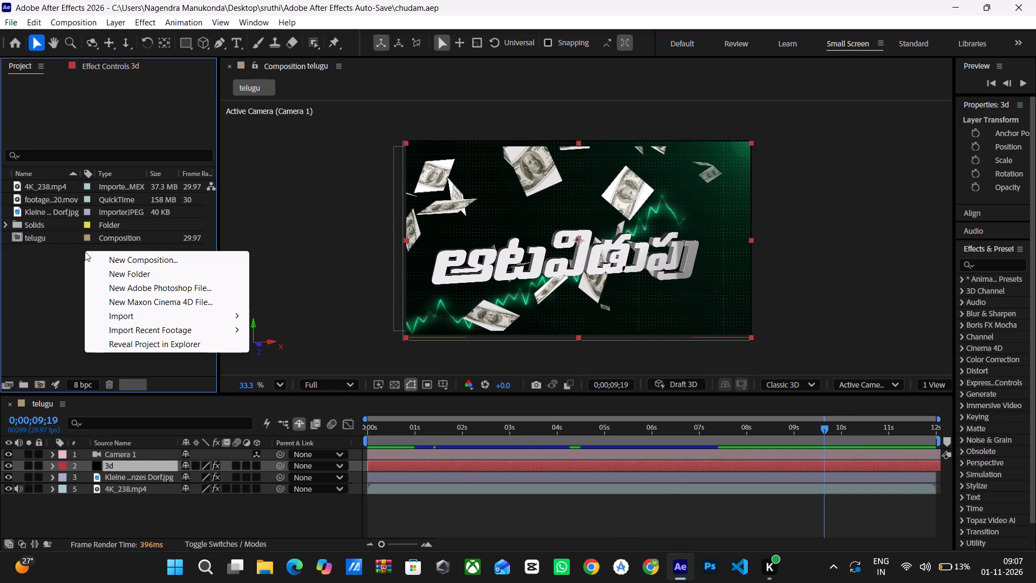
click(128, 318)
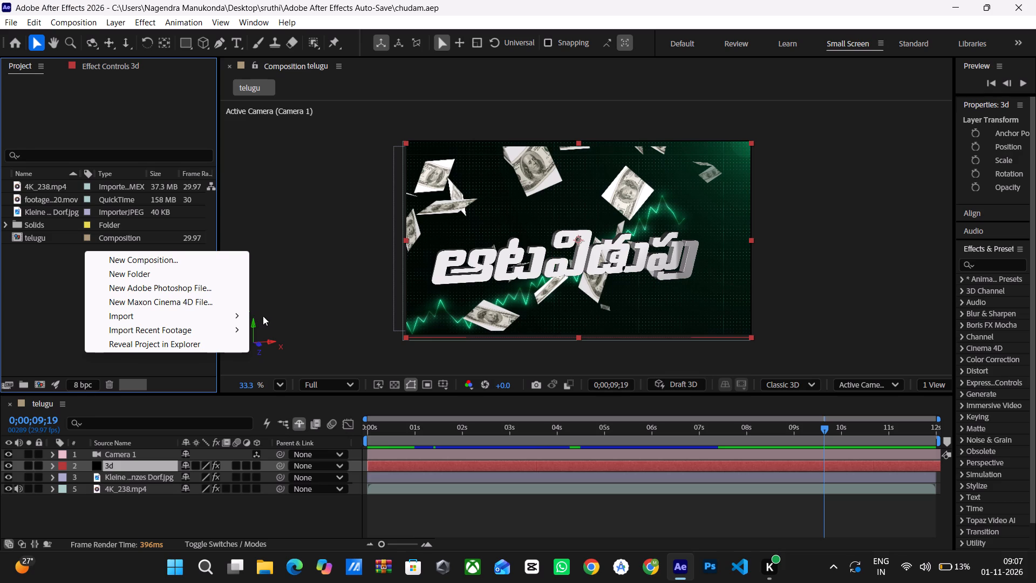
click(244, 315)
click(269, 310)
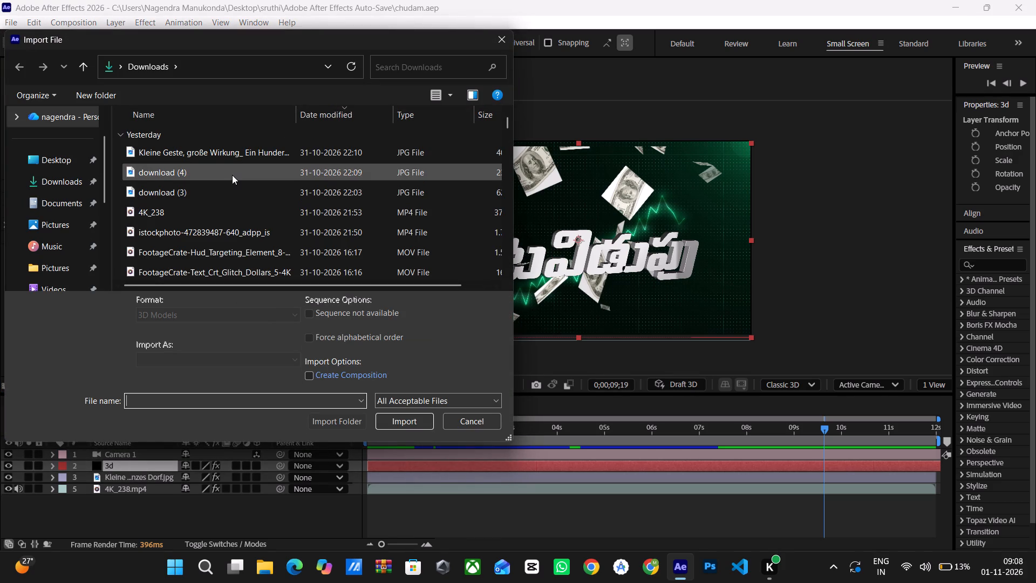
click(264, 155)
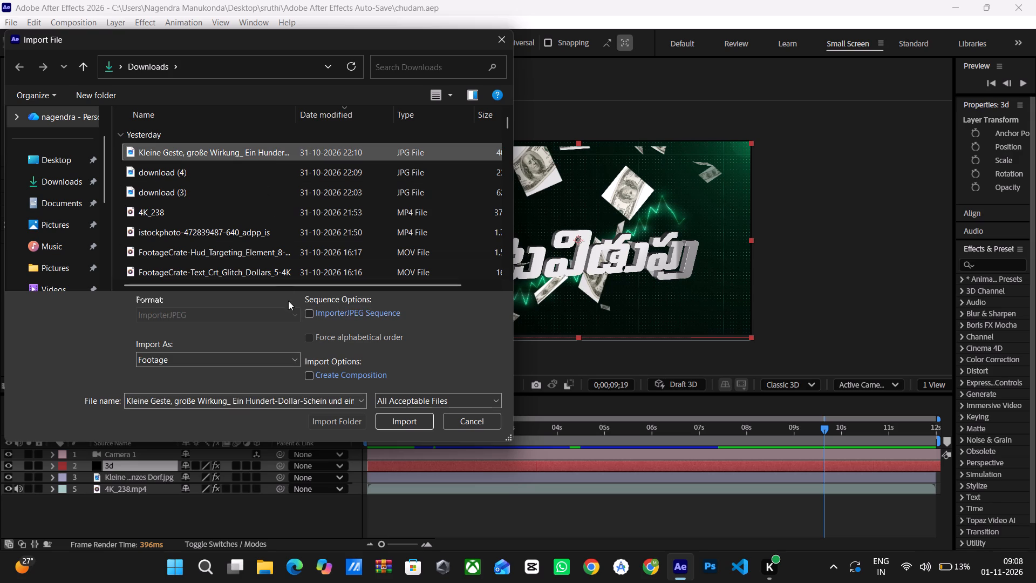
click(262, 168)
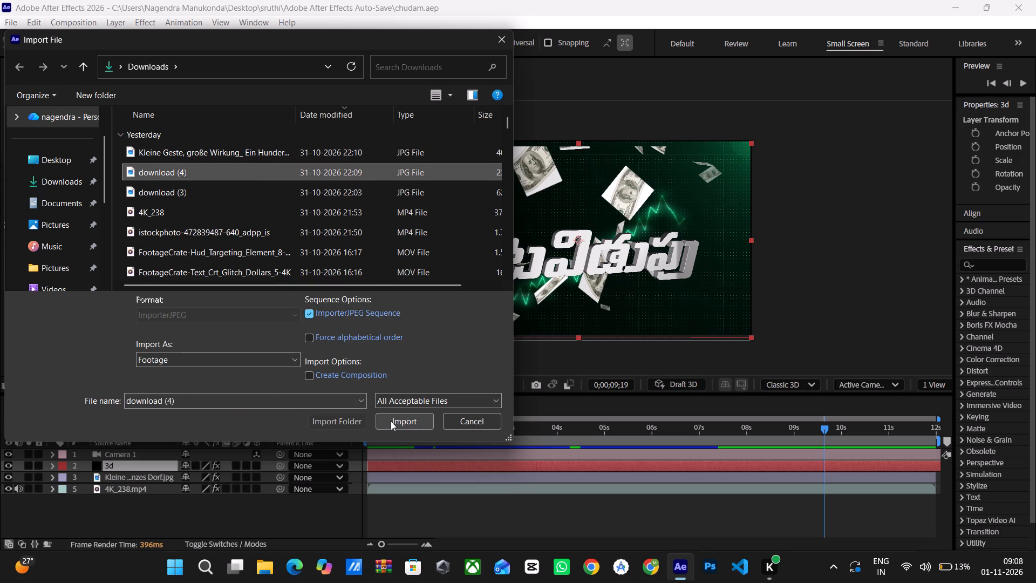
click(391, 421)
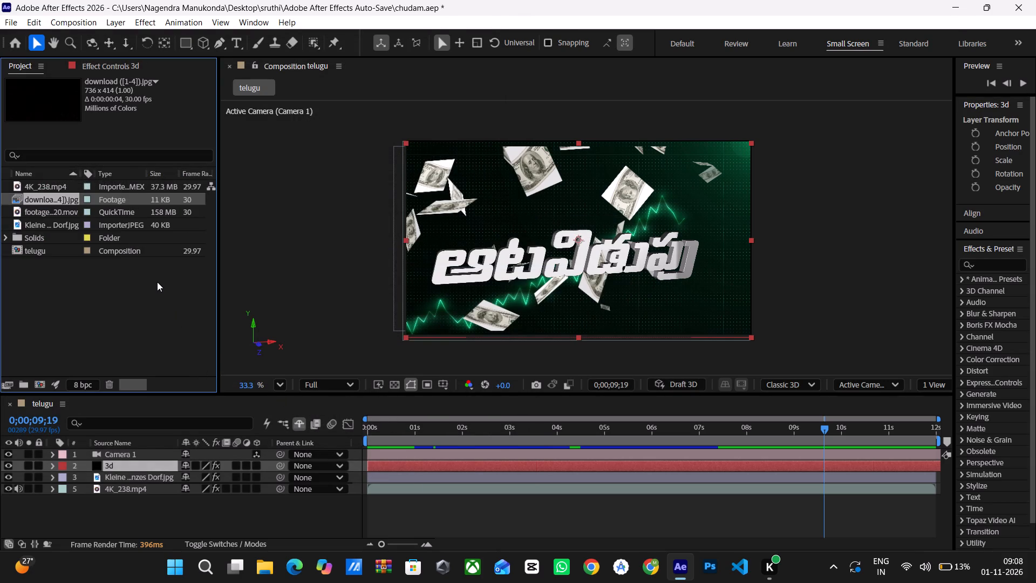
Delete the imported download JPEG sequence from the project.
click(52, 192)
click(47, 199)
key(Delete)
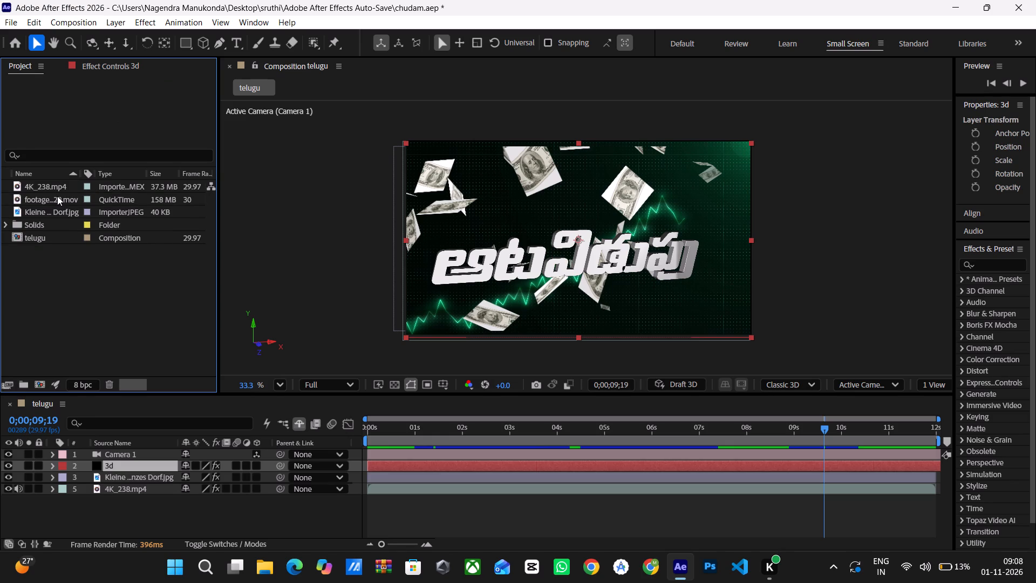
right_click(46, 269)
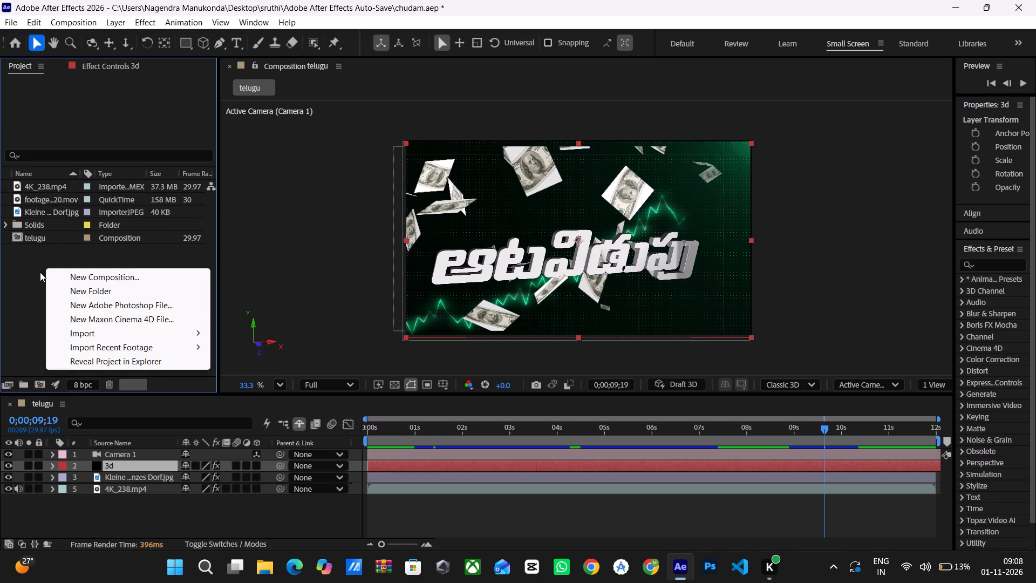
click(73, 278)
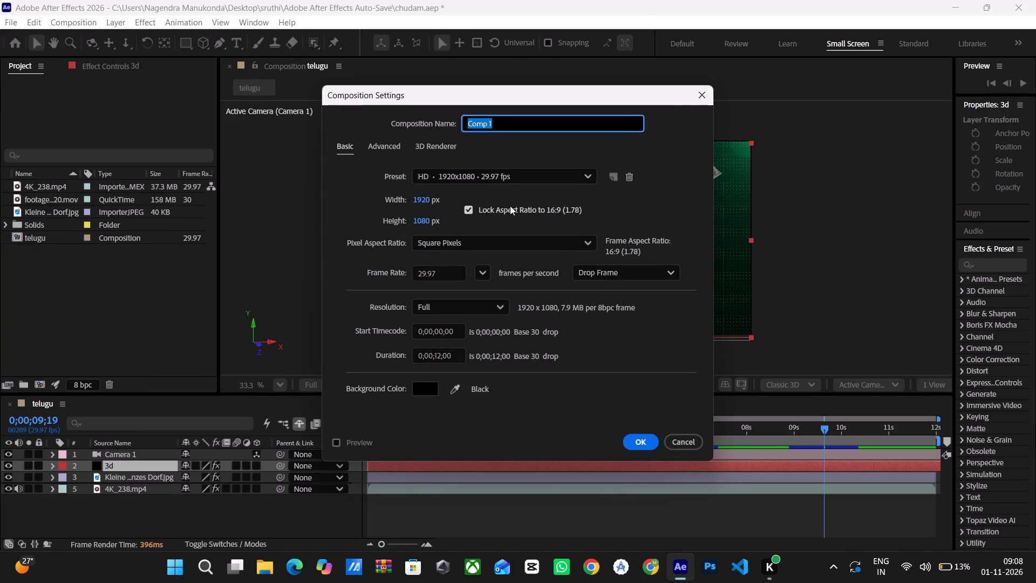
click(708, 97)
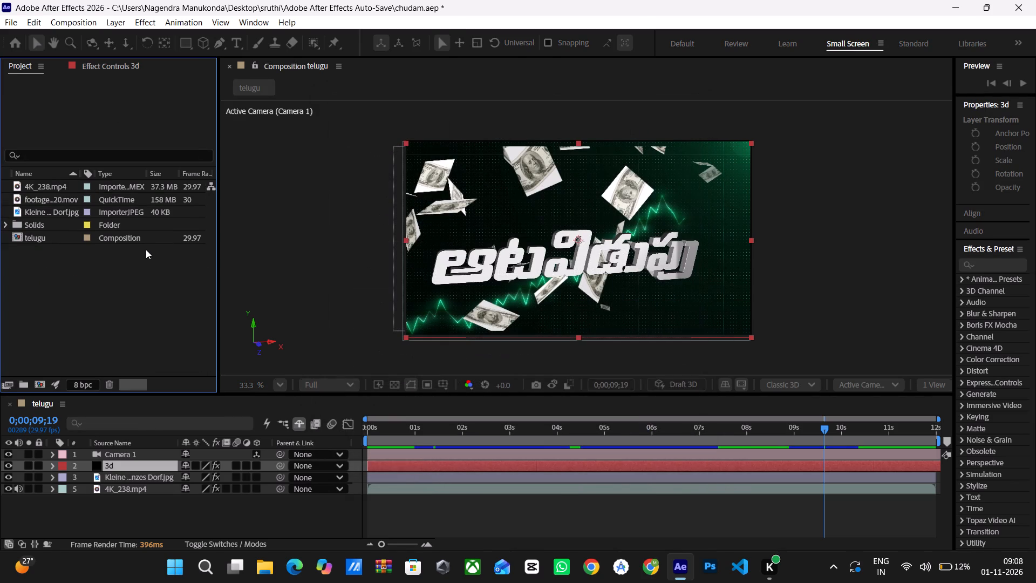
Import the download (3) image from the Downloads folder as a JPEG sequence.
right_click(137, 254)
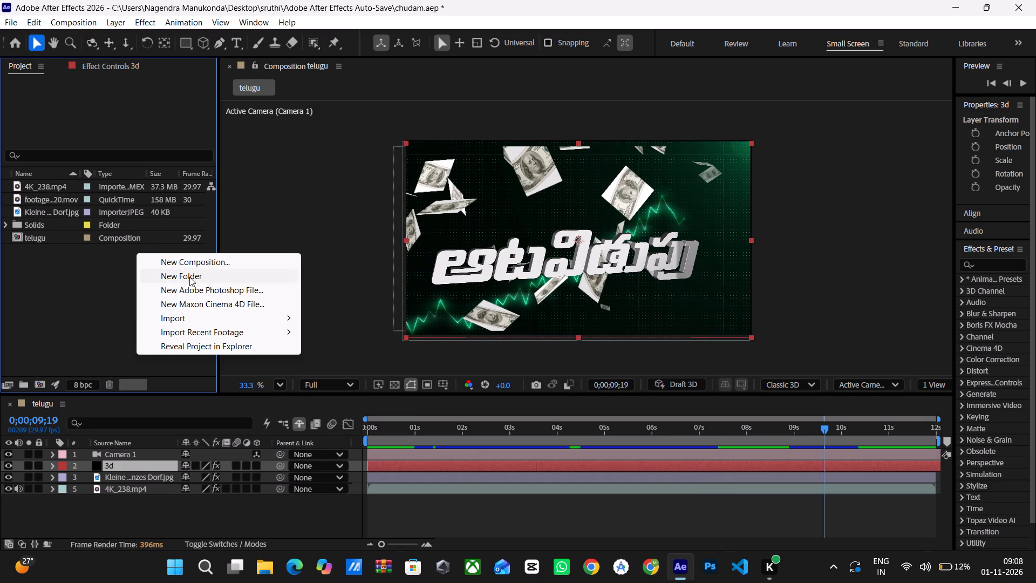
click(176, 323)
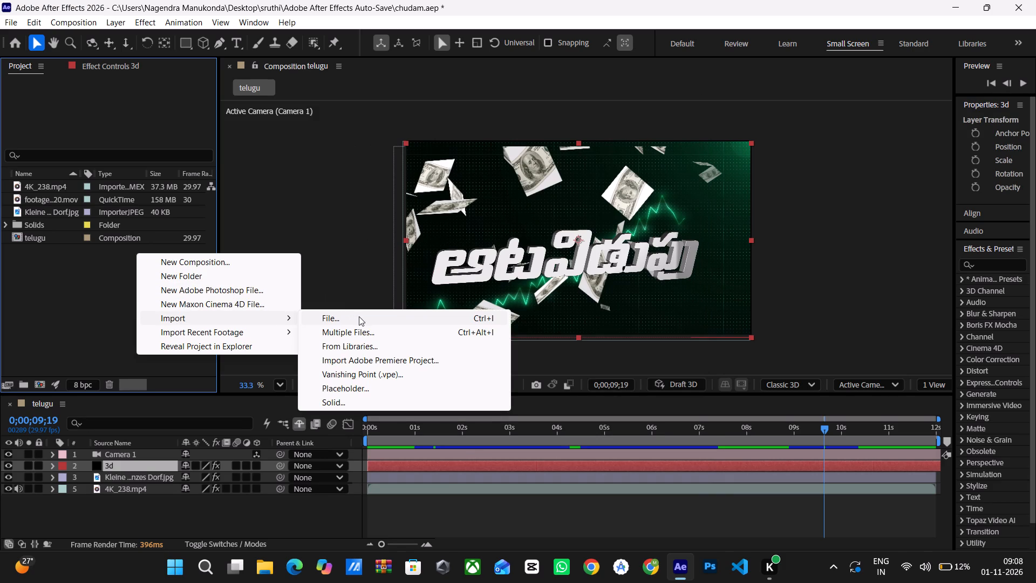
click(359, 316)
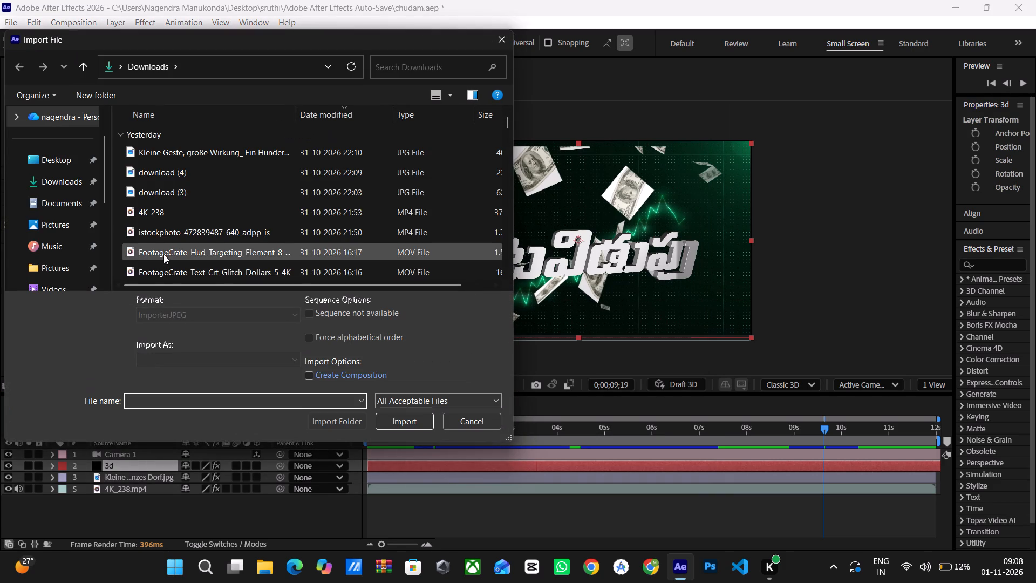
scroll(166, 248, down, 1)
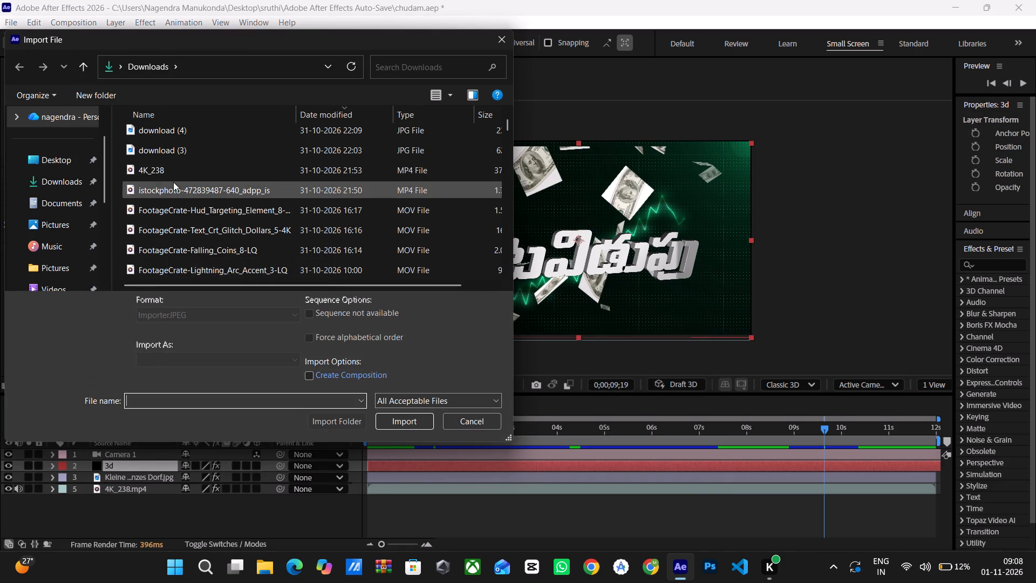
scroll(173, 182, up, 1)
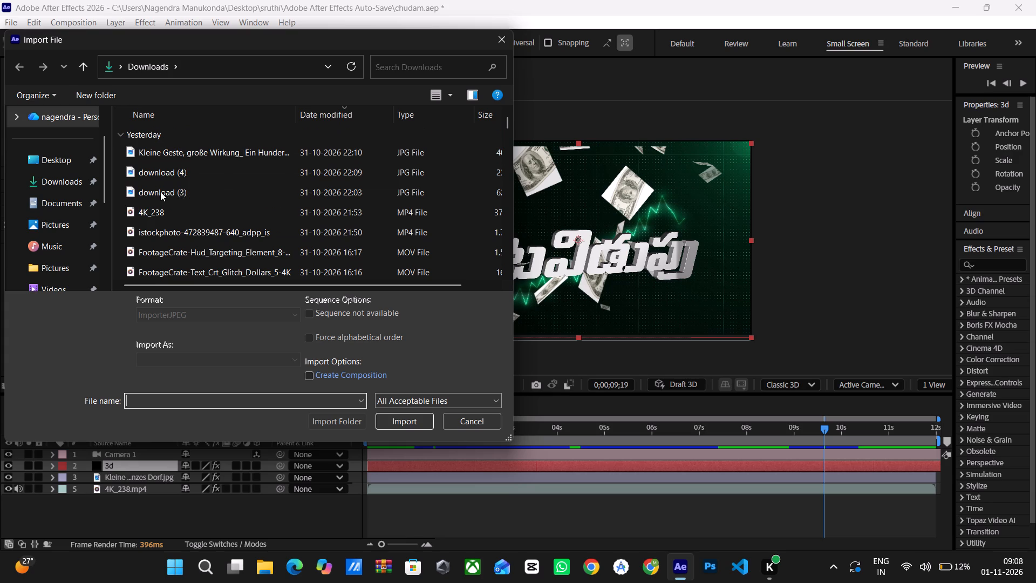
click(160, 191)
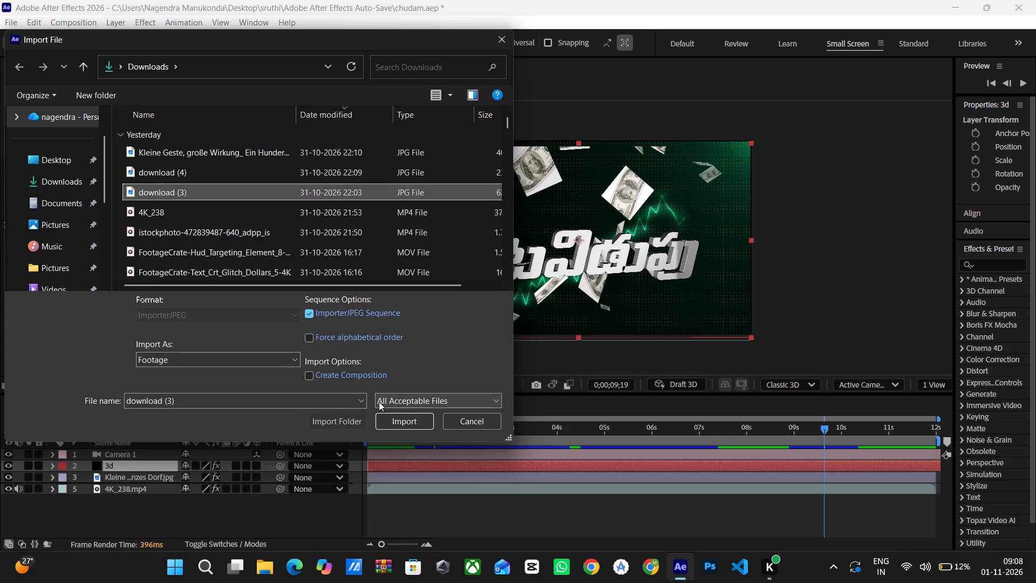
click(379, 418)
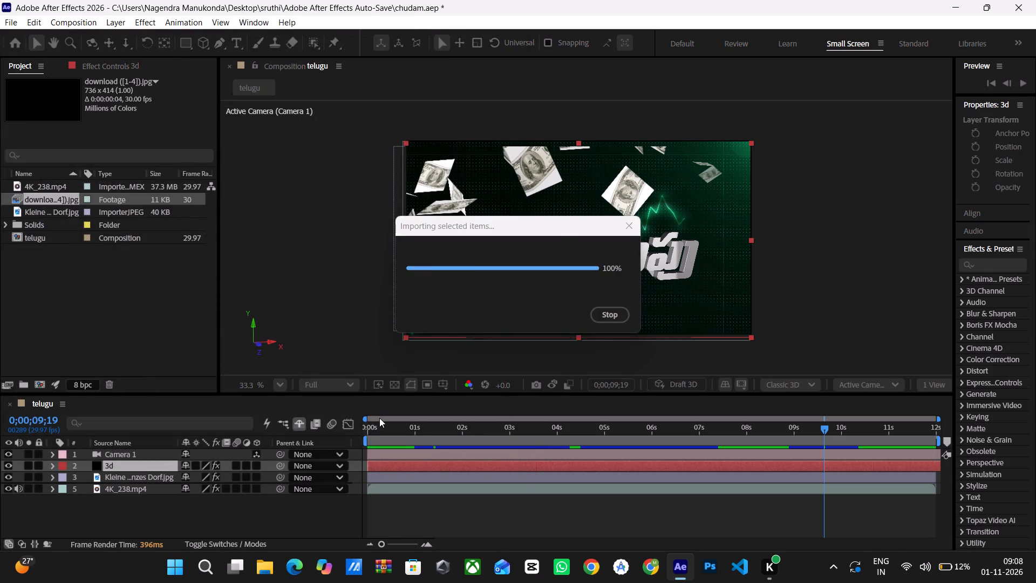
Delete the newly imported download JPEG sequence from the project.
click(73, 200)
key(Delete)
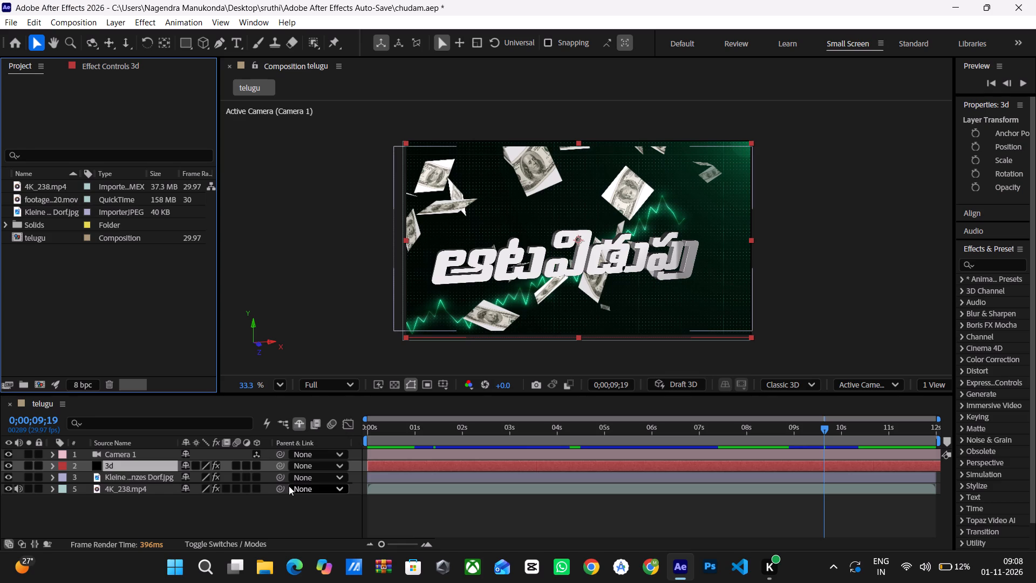
Preview the telugu composition from 0;00;00;01 to check the camera move through to the full title.
click(370, 435)
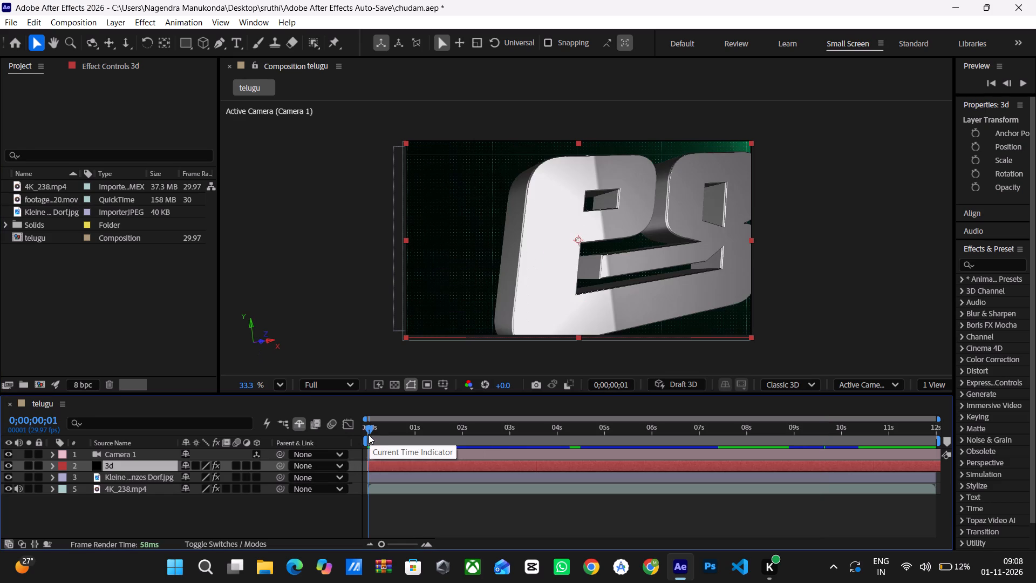
click(366, 435)
key(space)
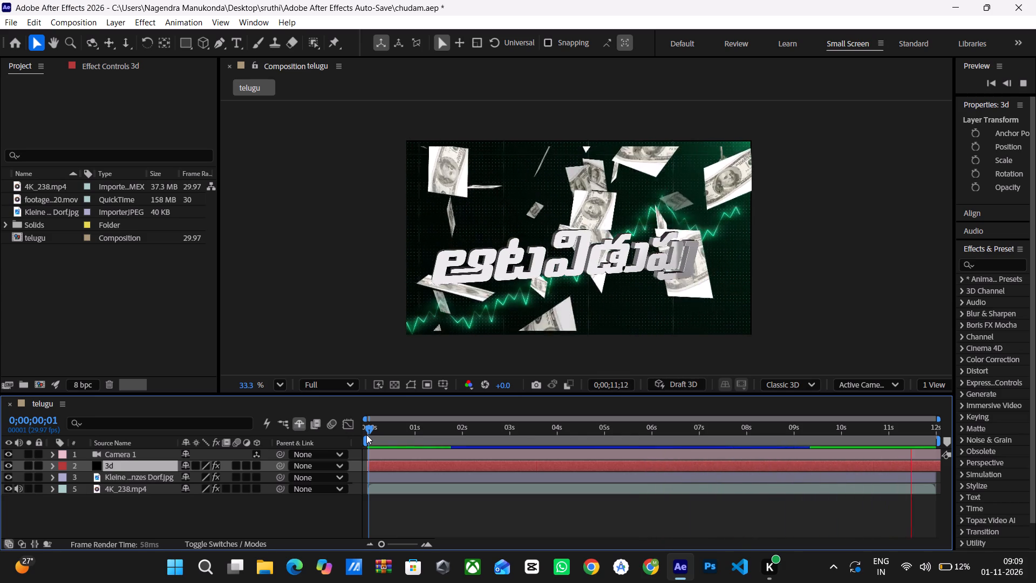
key(space)
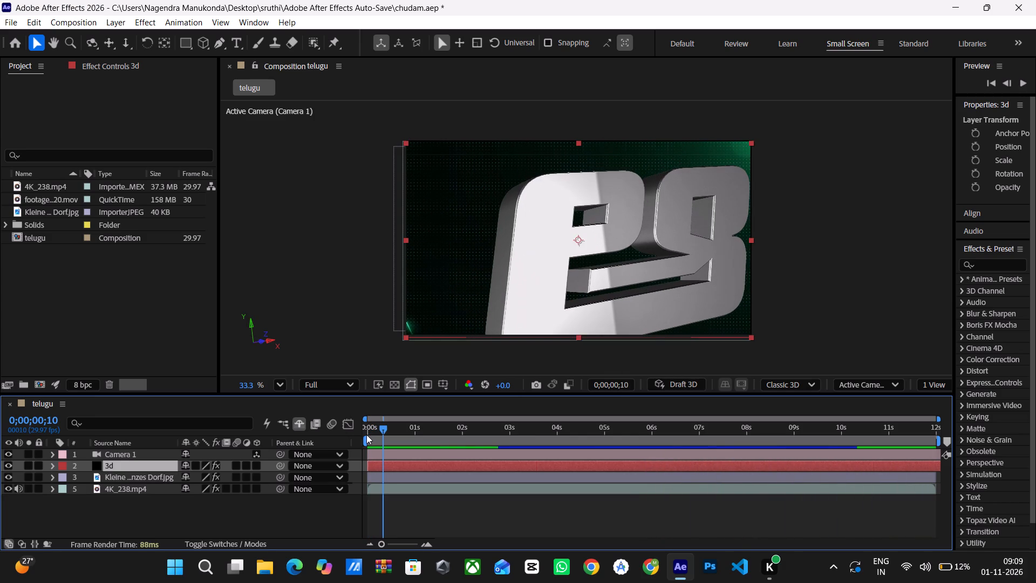
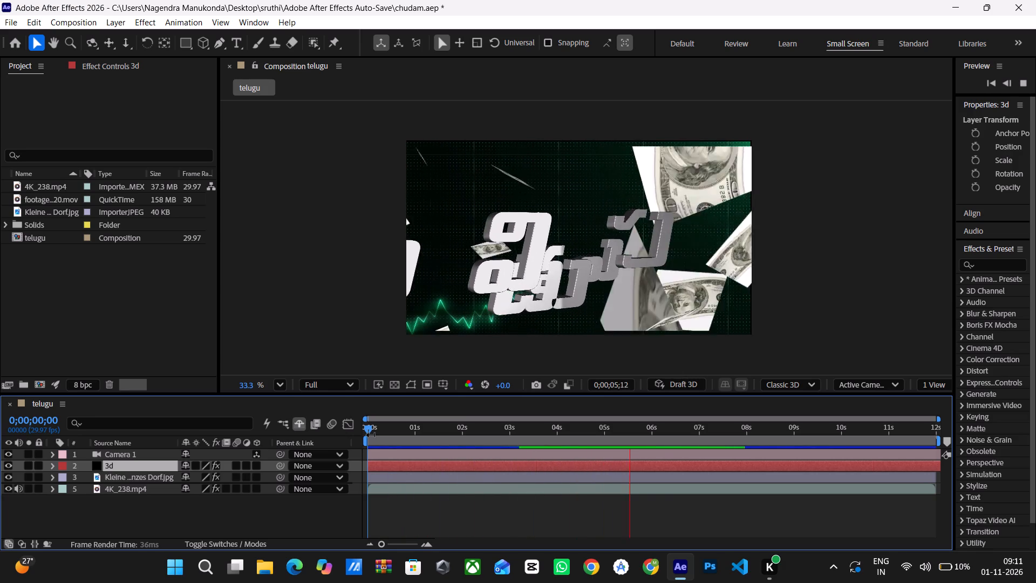
Close After Effects, saving the changes to the chudam.aep project.
click(435, 505)
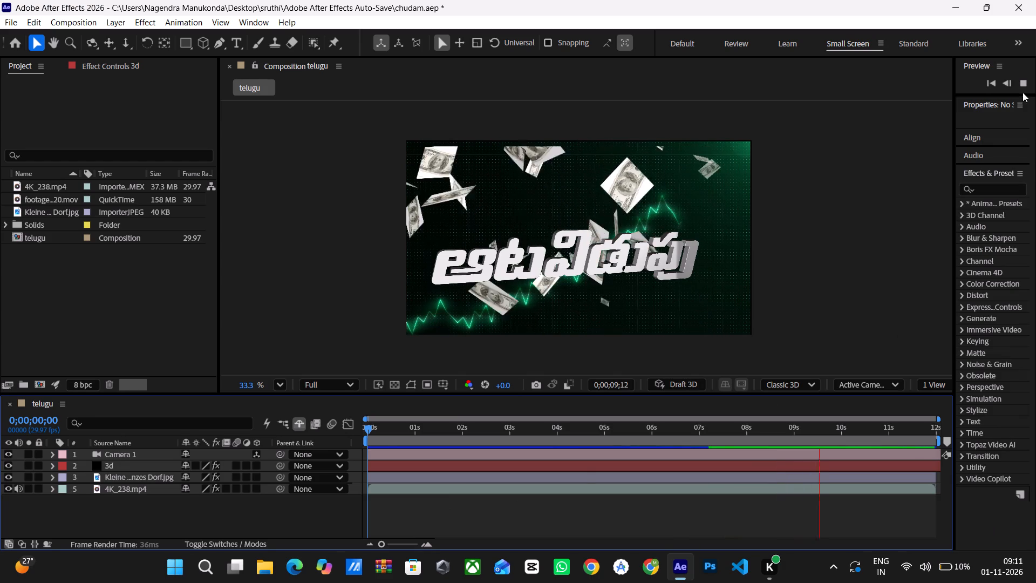
click(1026, 0)
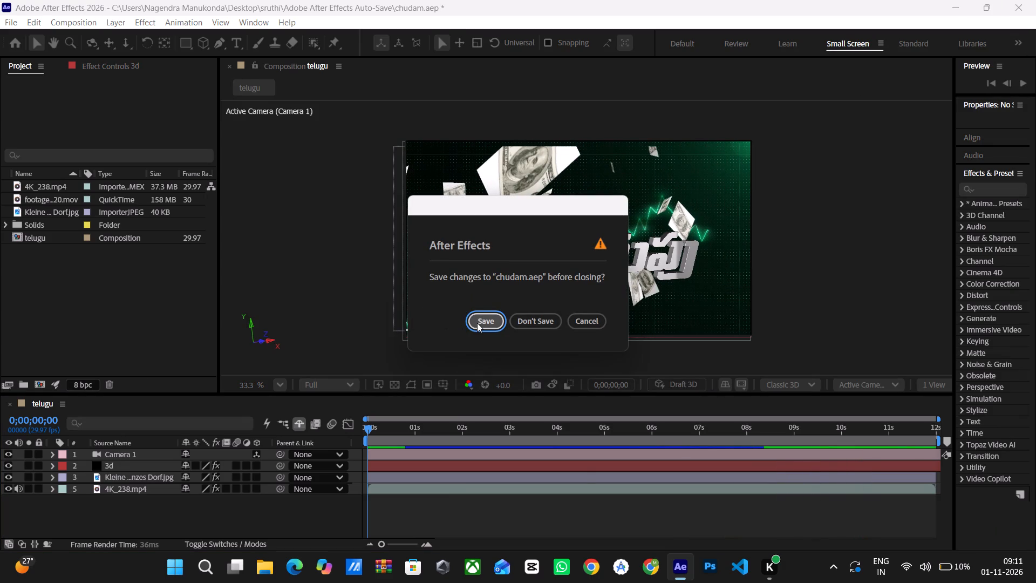
click(479, 323)
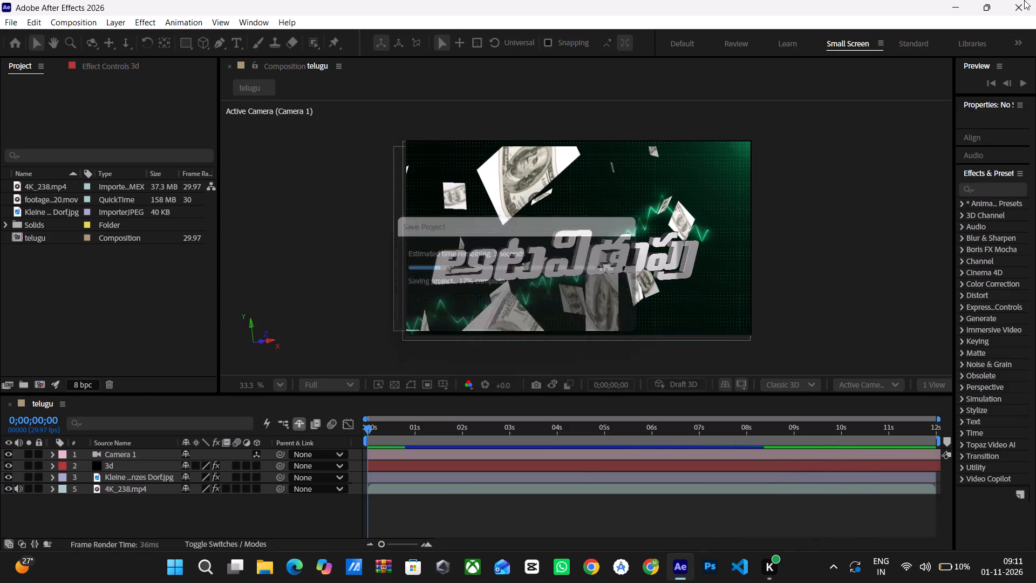
click(1023, 9)
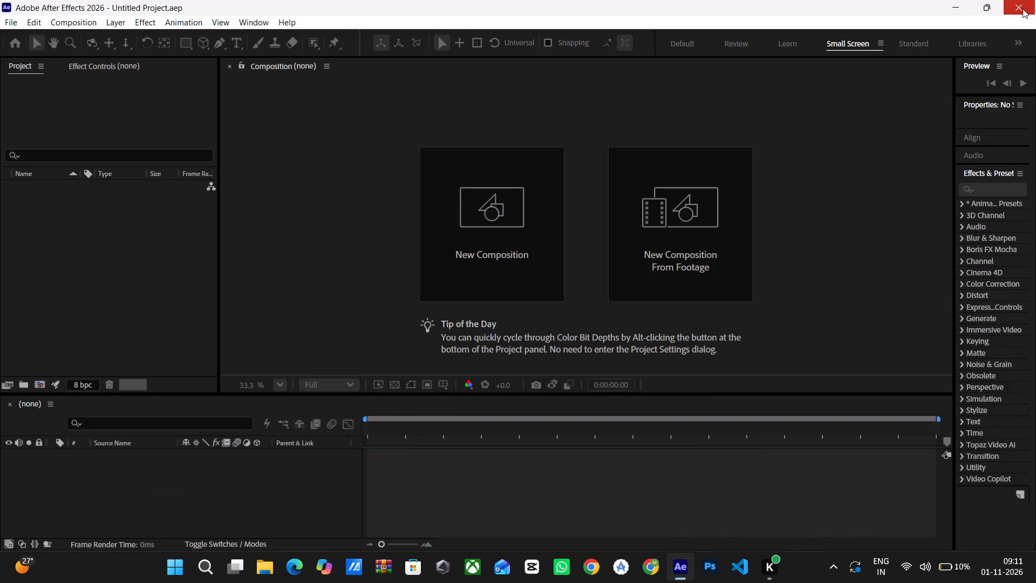